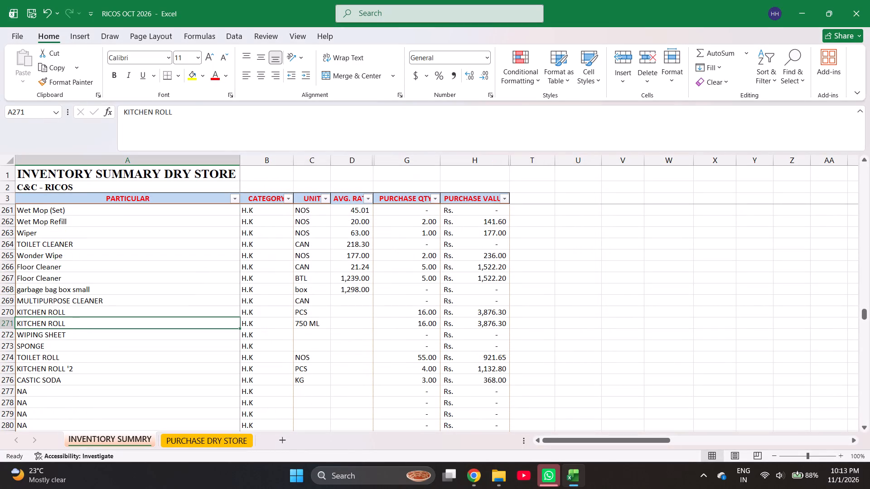
Find "dish" in the inventory summary and copy the Liquid Dishwash Soap name for the empty SUDHARMA ENTERPRISES product cell on the PURCHASE DRY STORE sheet.
key(ctrl+z)
key(ctrl+f)
key(Return)
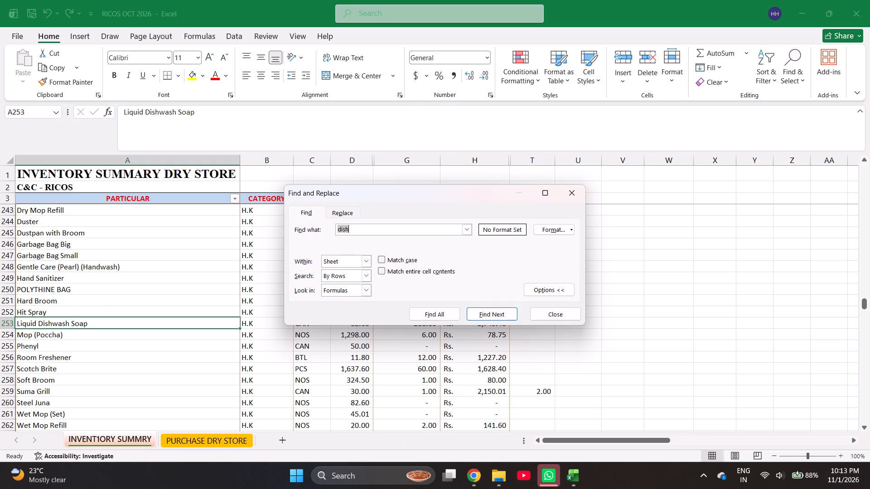
key(Escape)
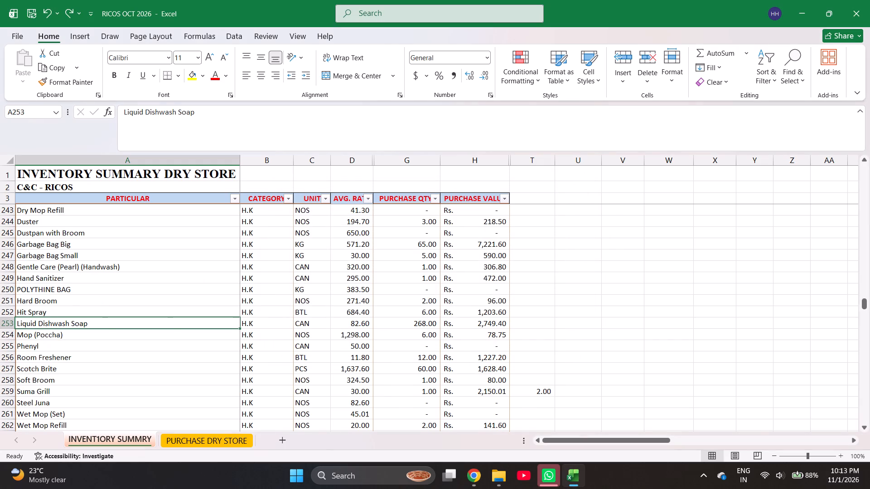
key(ctrl+c)
key(ctrl+Page_Down)
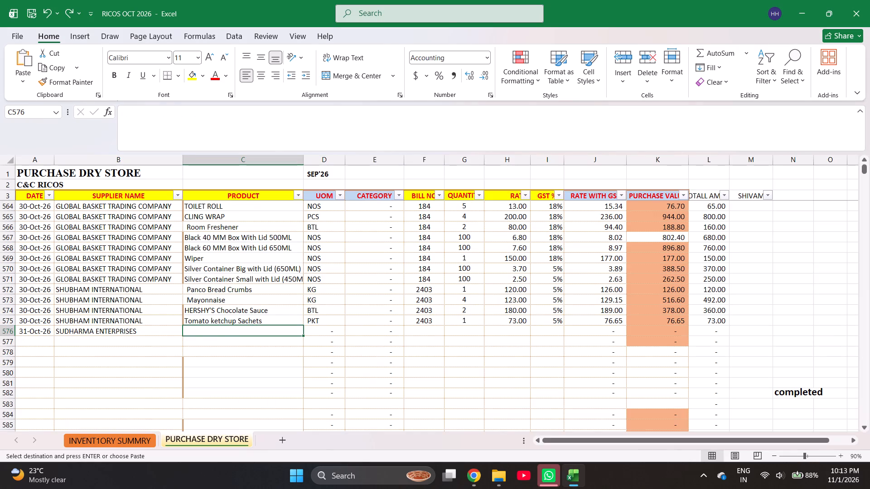
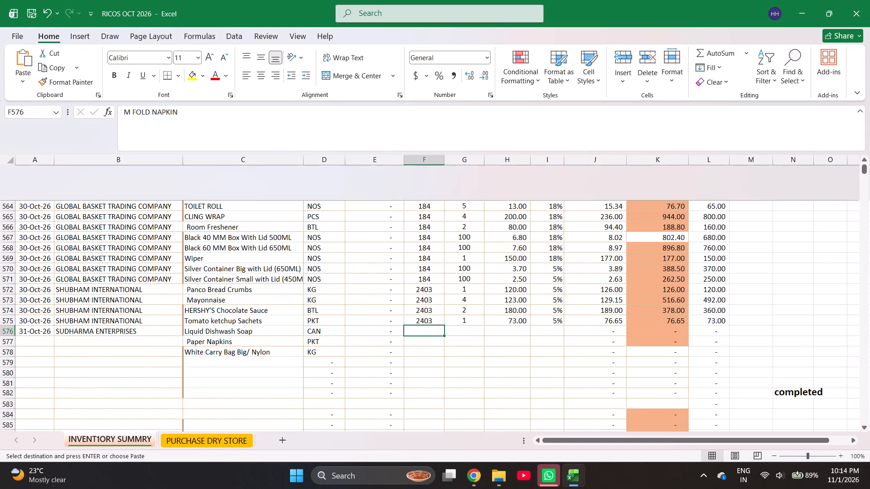
Select the SUDHARMA ENTERPRISES supplier cell in the Liquid Dishwash Soap row on the PURCHASE DRY STORE sheet.
key(Left)
key(Left)
key(Left)
key(Left)
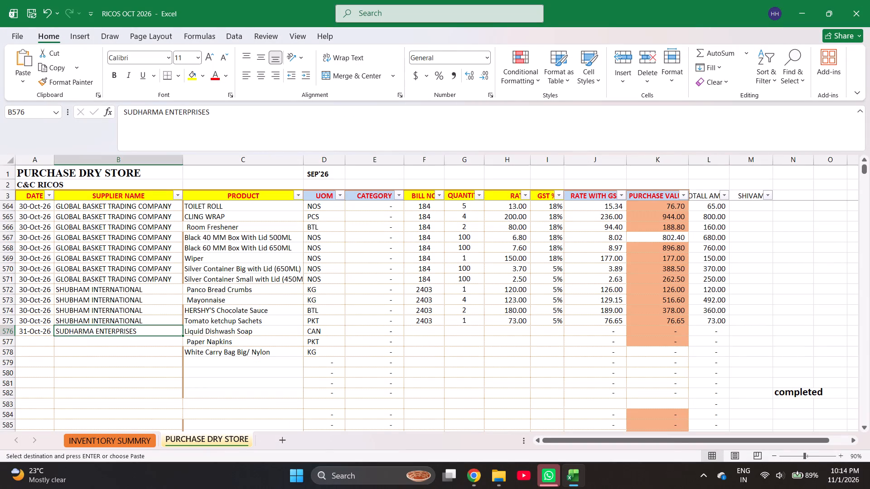
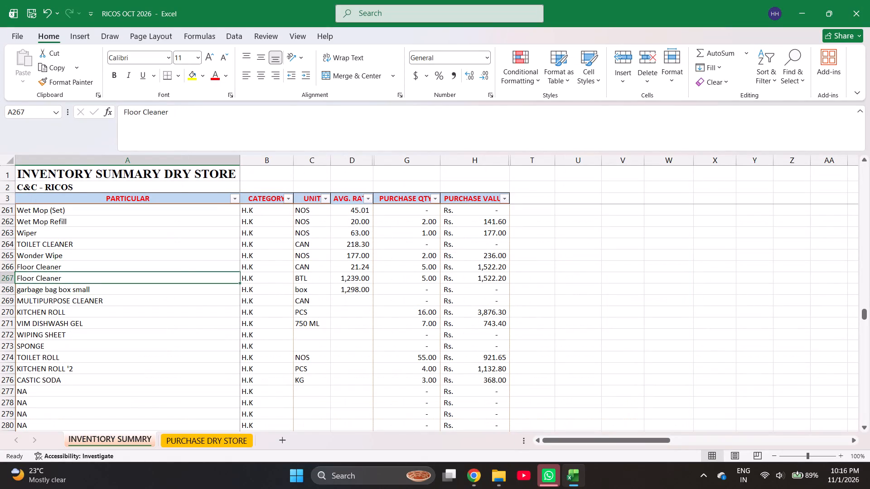
Replace the second Floor Cleaner entry in row 267 of the inventory summary with VIM DISHWASH GEL copied from row 271.
key(Down)
key(ctrl+c)
key(Up)
key(Up)
key(Up)
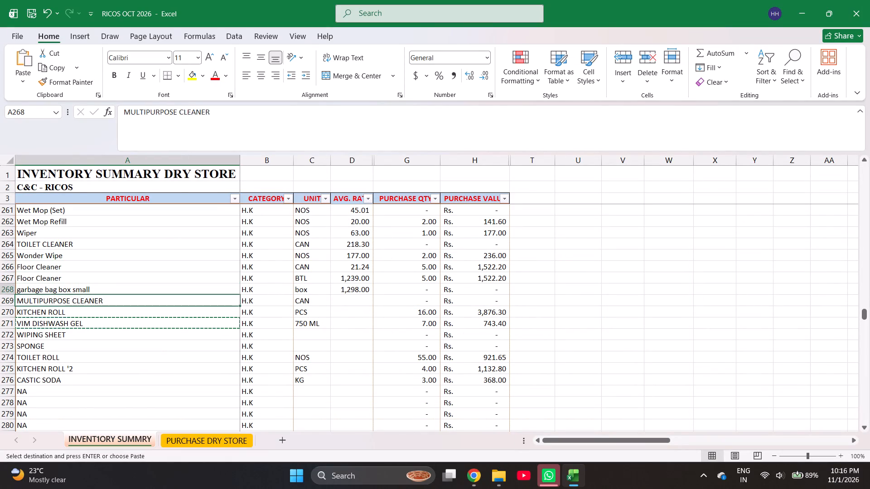
key(Up)
key(Return)
key(Right)
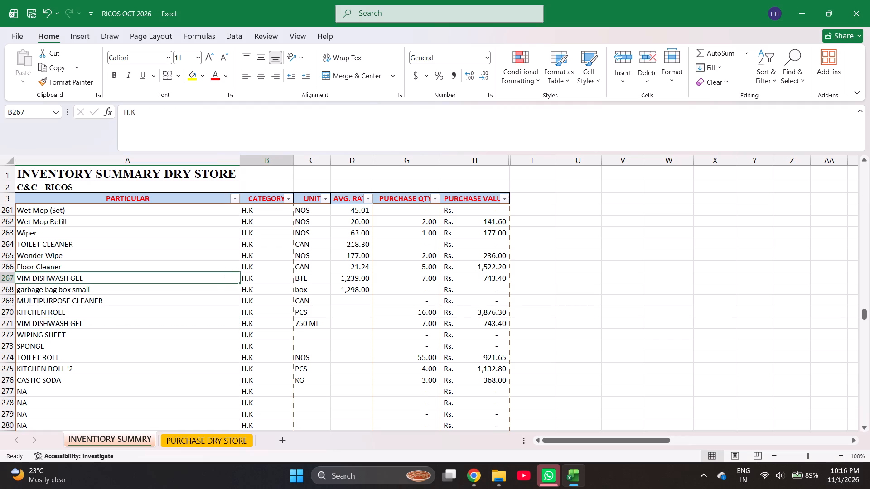
key(Right)
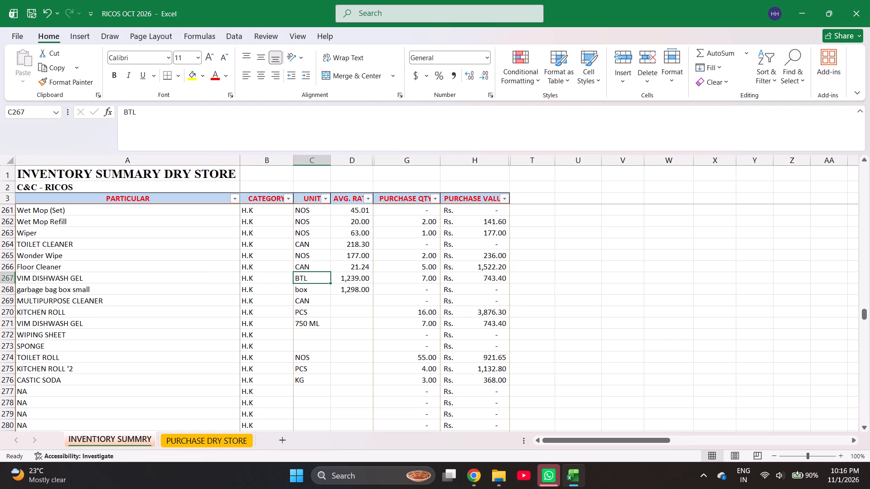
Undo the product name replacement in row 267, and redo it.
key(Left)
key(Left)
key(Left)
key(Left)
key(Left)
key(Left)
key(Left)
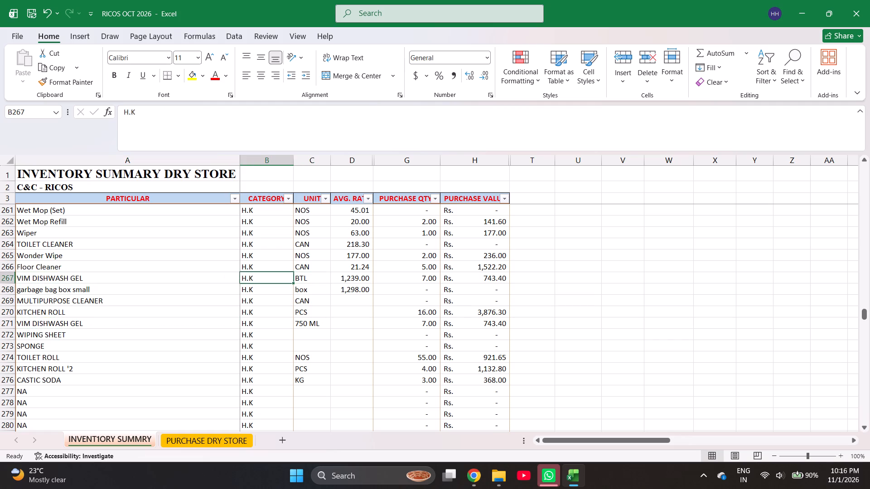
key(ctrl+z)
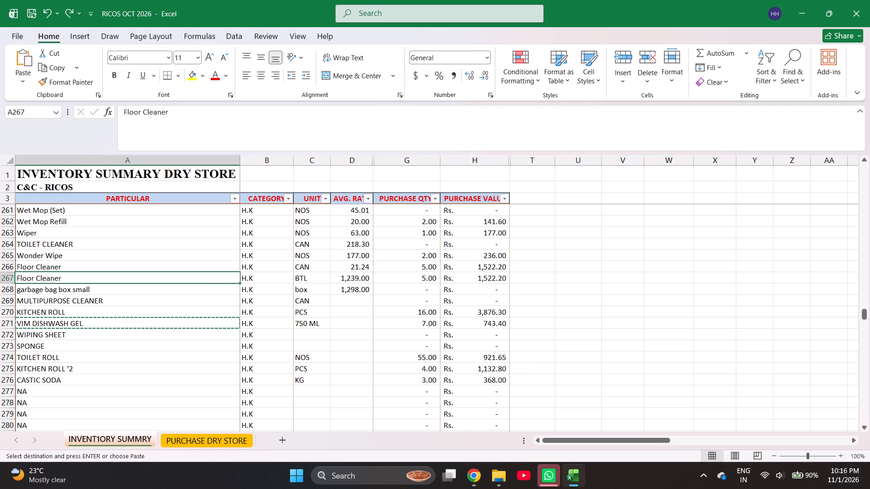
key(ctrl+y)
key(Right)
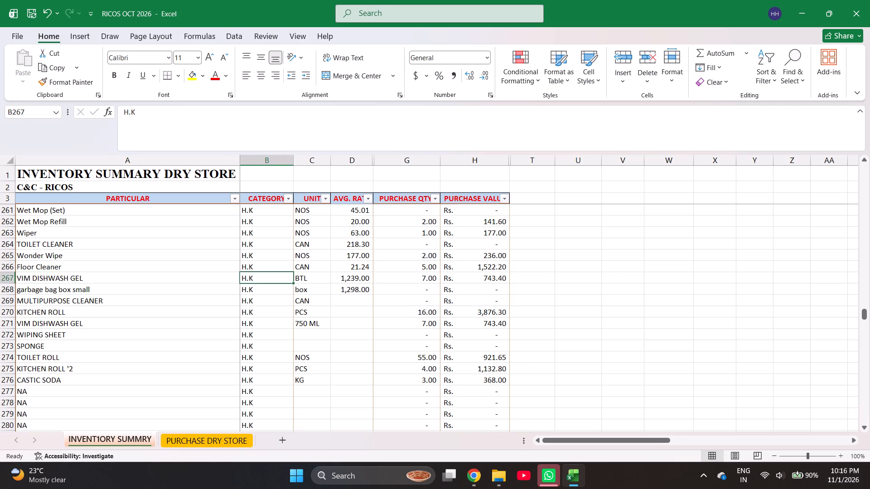
Copy VIM DISHWASH GEL from row 267 and try to search the PURCHASE DRY STORE sheet for it.
key(Left)
key(ctrl+c)
key(ctrl+Page_Down)
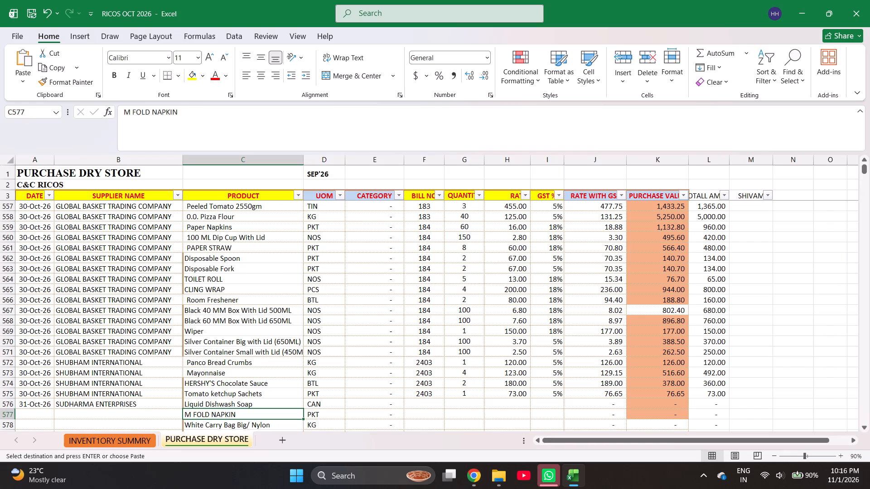
key(ctrl+f)
key(v)
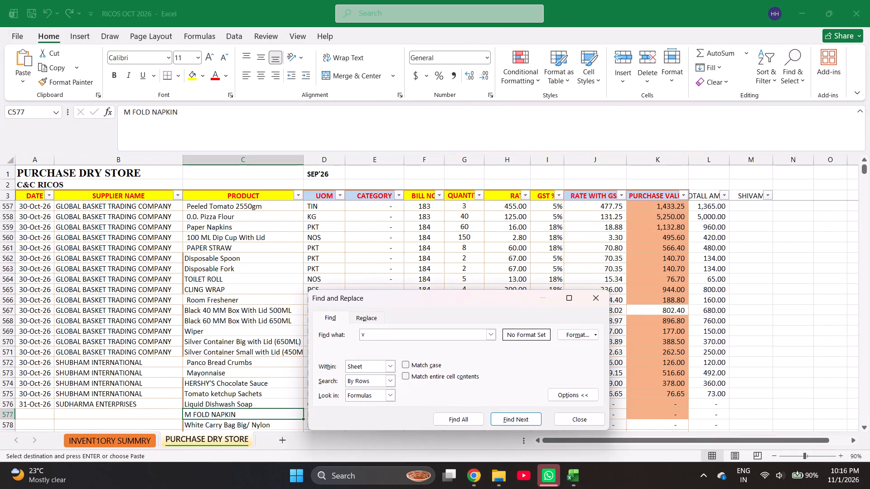
key(ctrl+v)
key(Return)
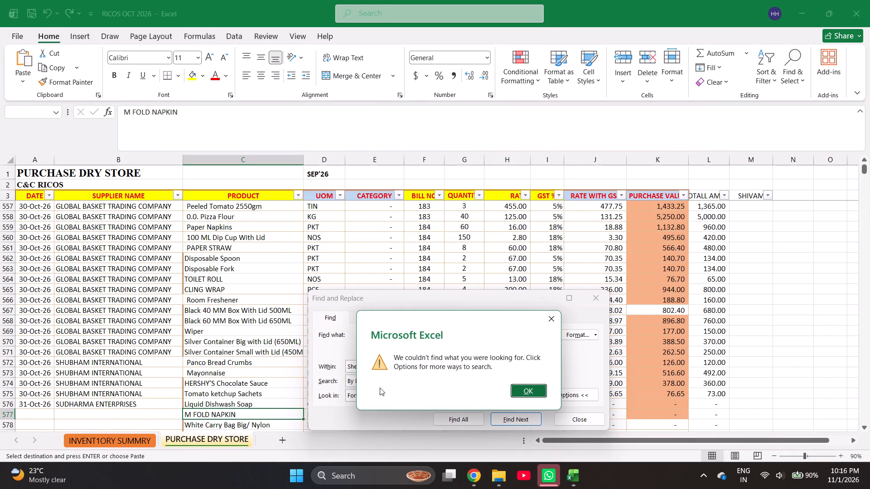
key(Return)
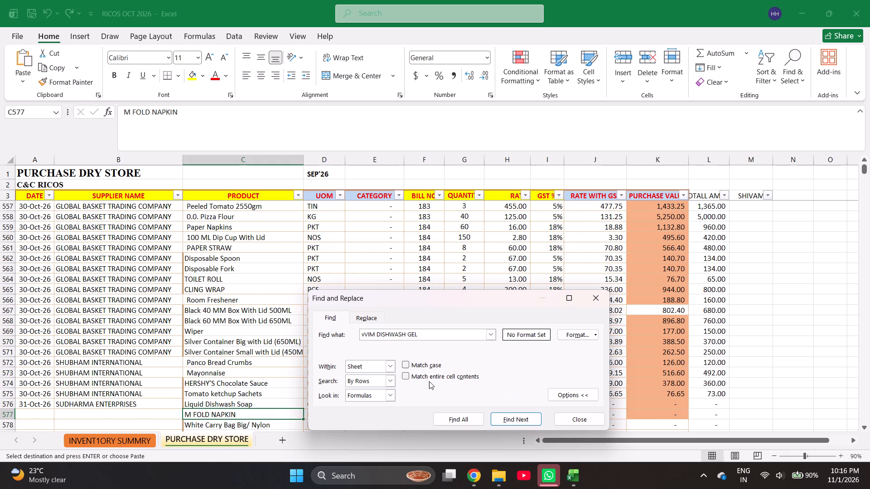
Correct the search text to VIM DISHWASH GEL and find its first purchase entry.
key(F11)
key(Left)
key(Left)
key(Left)
key(Left)
key(Left)
key(Left)
key(Left)
key(Left)
key(Left)
key(Left)
key(Left)
key(Left)
key(Left)
key(Left)
key(Left)
key(Left)
key(Left)
key(Left)
key(Right)
key(BackSpace)
key(Return)
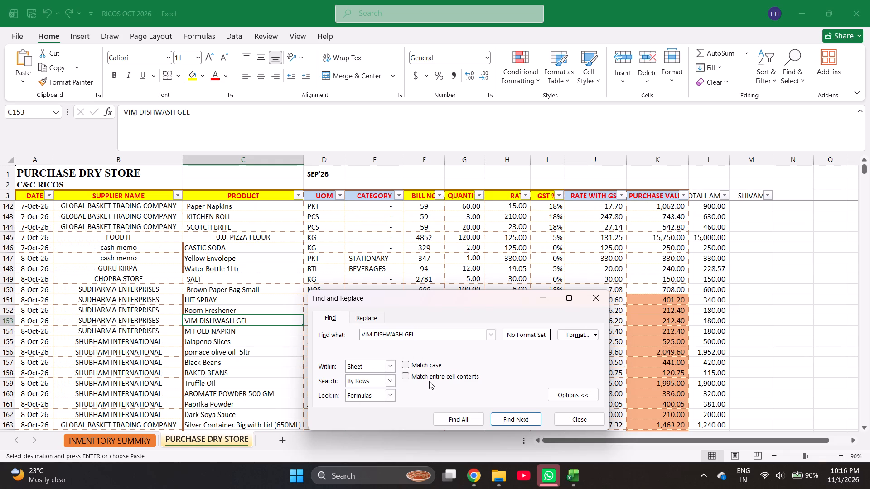
Go through the further VIM DISHWASH GEL matches to the 24-Oct-26 SUDHARMA ENTERPRISES entry and close the search.
drag(422, 304, 436, 302)
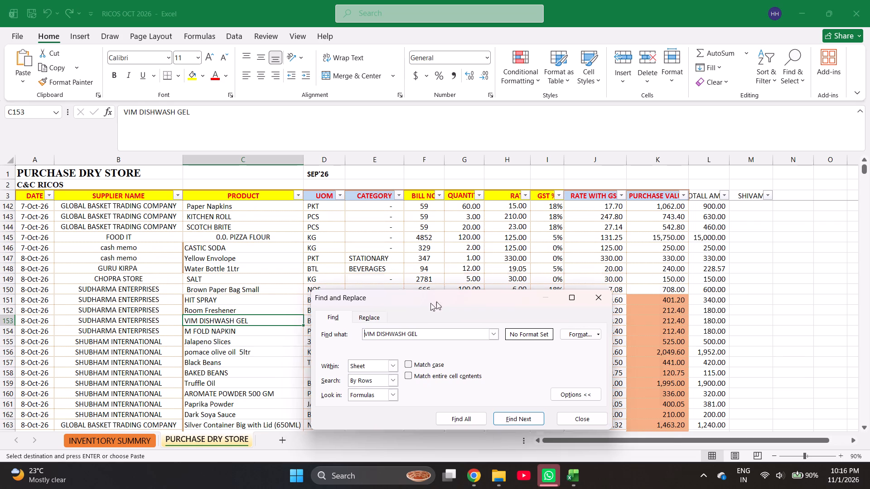
drag(436, 302, 593, 244)
key(Return)
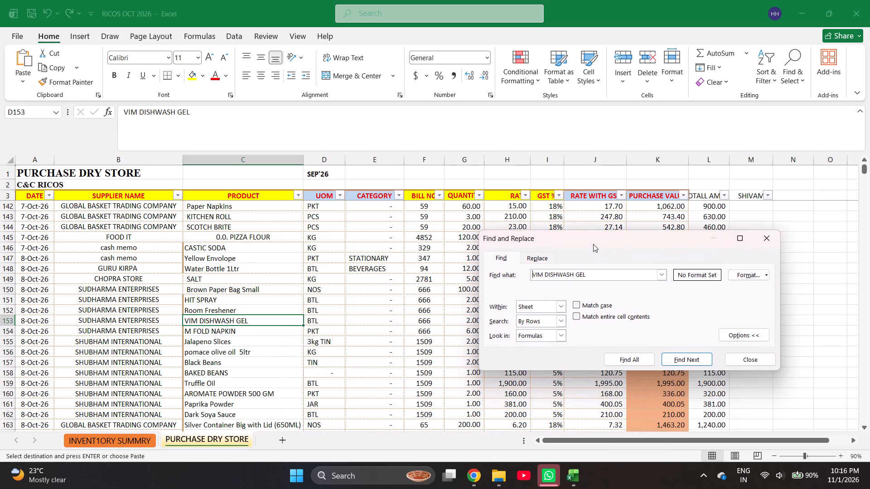
key(Return)
key(Return)
key(Return)
key(Return)
key(Escape)
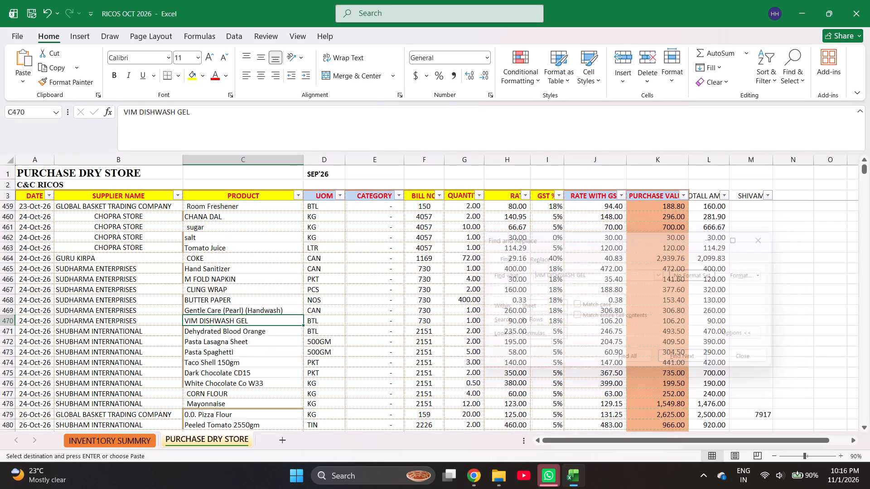
key(Left)
key(Right)
Copy the product cells in rows 577 to 579, from M FOLD NAPKIN through the blank cell below White Carry Bag Big/ Nylon.
key(ctrl+Down)
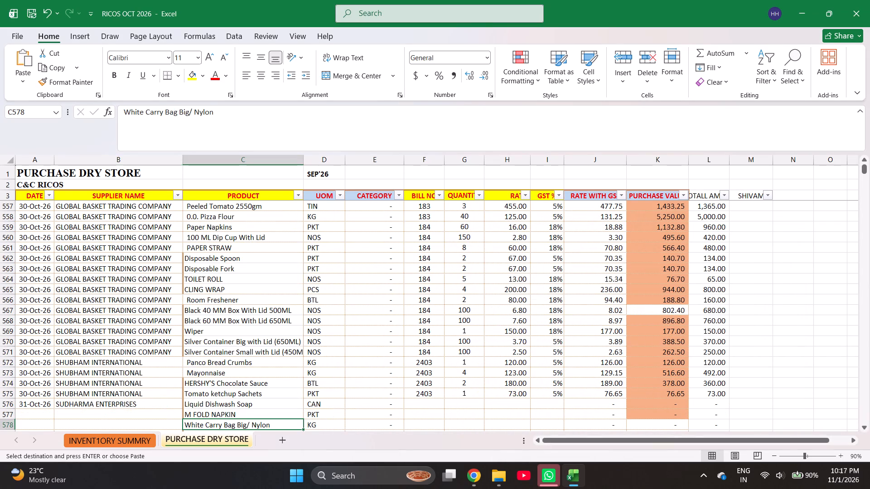
key(Down)
key(Up)
key(Up)
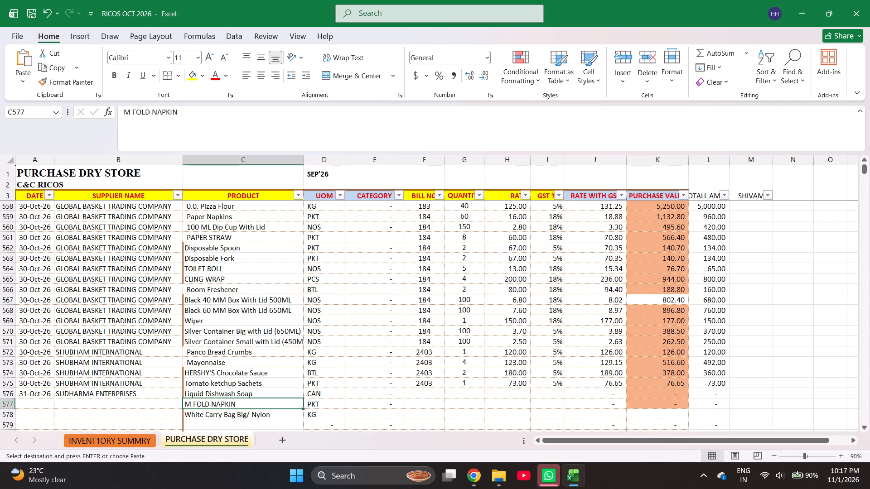
key(shift+Down)
key(shift+Down)
key(ctrl+c)
key(Down)
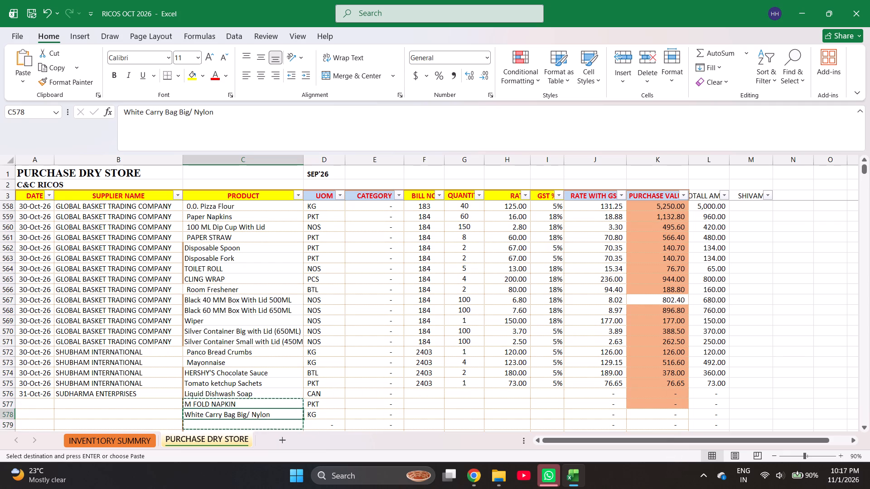
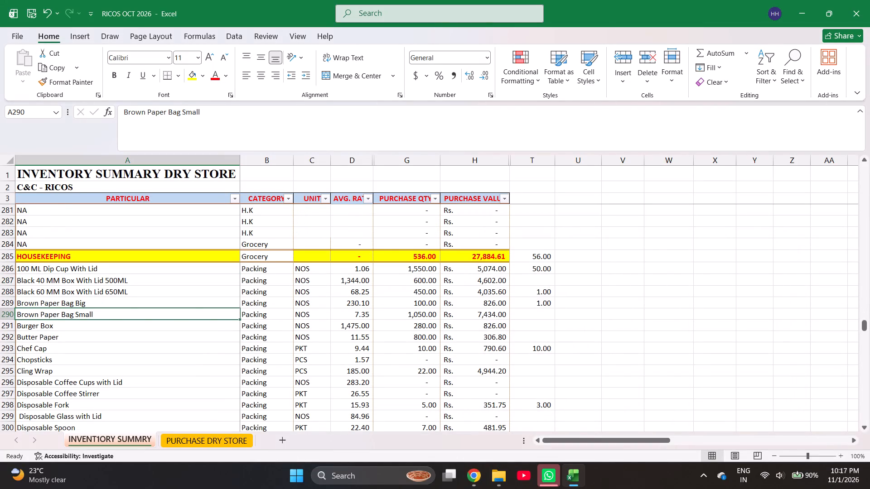
Copy Brown Paper Bag Small from the inventory summary into the product cell of row 579 in the PURCHASE DRY STORE sheet.
key(ctrl+c)
key(ctrl+Page_Down)
key(Return)
key(Return)
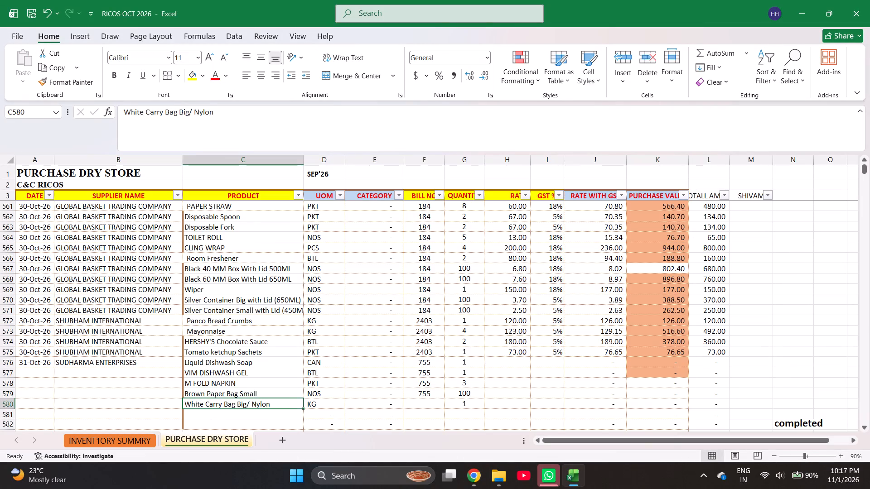
Fill bill number 755 down into the White Carry Bag Big/ Nylon row and go to that row's rate cell.
key(Right)
key(Right)
key(Right)
key(ctrl+d)
key(Right)
key(Right)
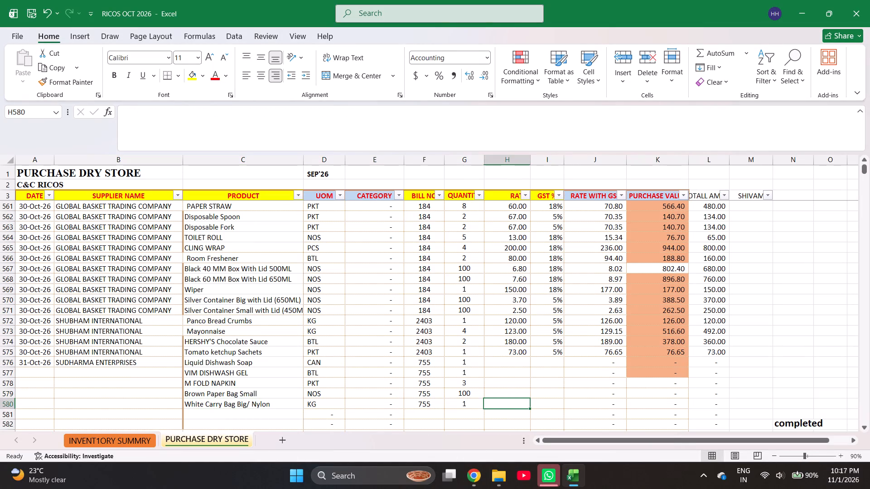
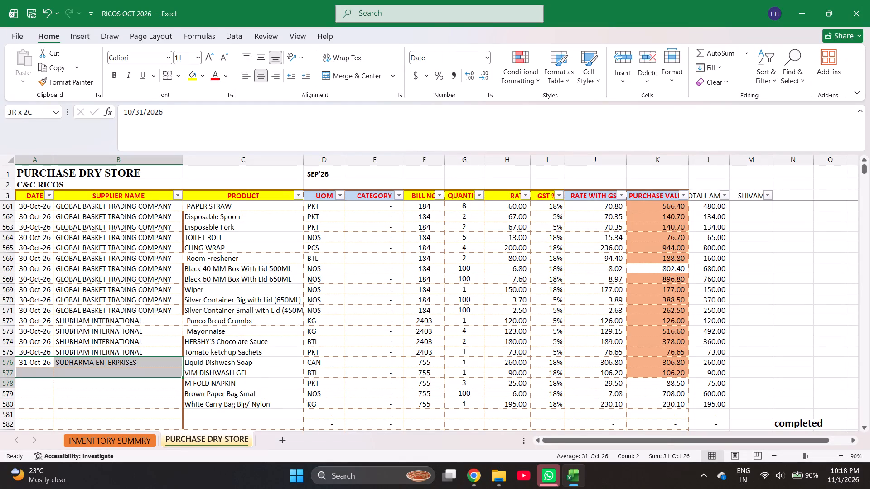
Fill the date 31-Oct-26 and supplier SUDHARMA ENTERPRISES down from row 576 through the White Carry Bag Big/ Nylon row 580.
key(shift+Down)
key(shift+Down)
key(ctrl+d)
key(Down)
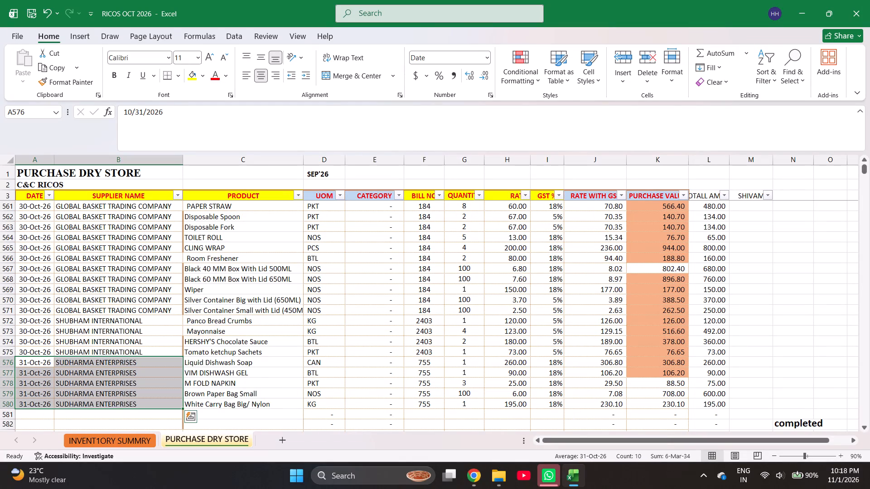
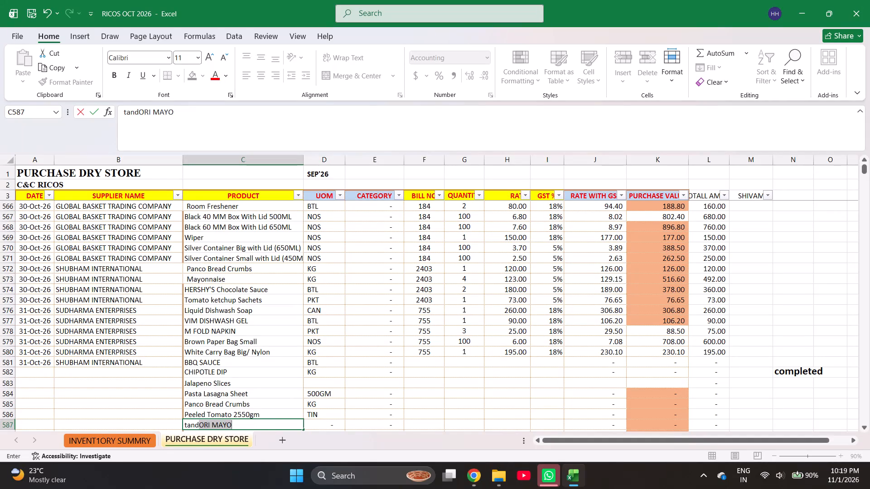
Enter the product name tandORI MAYO in row 587, directly below Peeled Tomato 2550gm.
text(ior)
key(BackSpace)
key(BackSpace)
key(BackSpace)
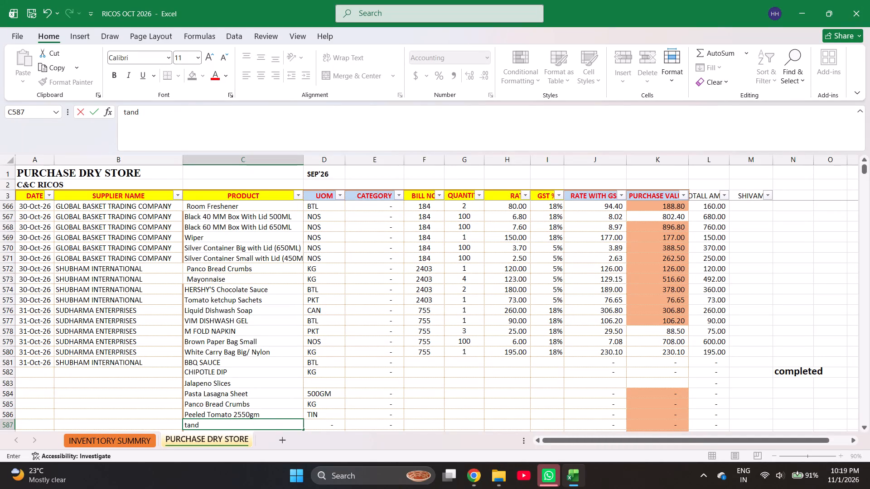
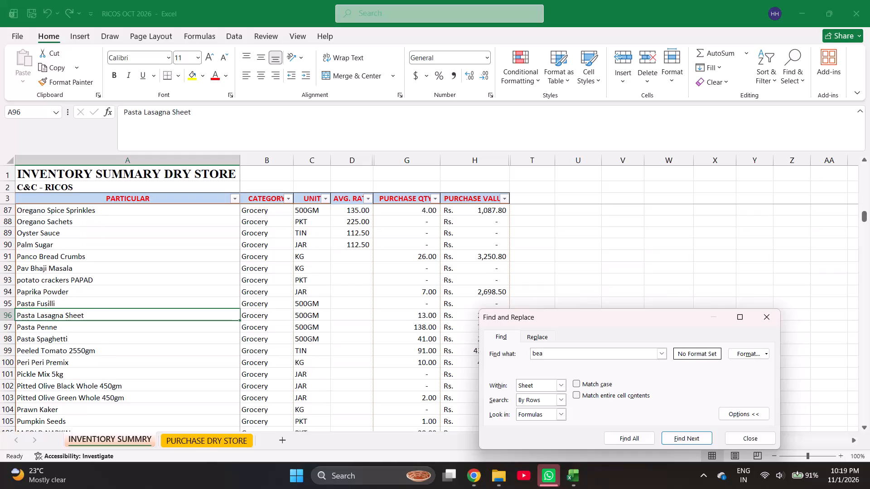
Search the INVENTORY SUMMRY sheet for "bea" until reaching Black Beans, and copy that product name.
key(Return)
key(Return)
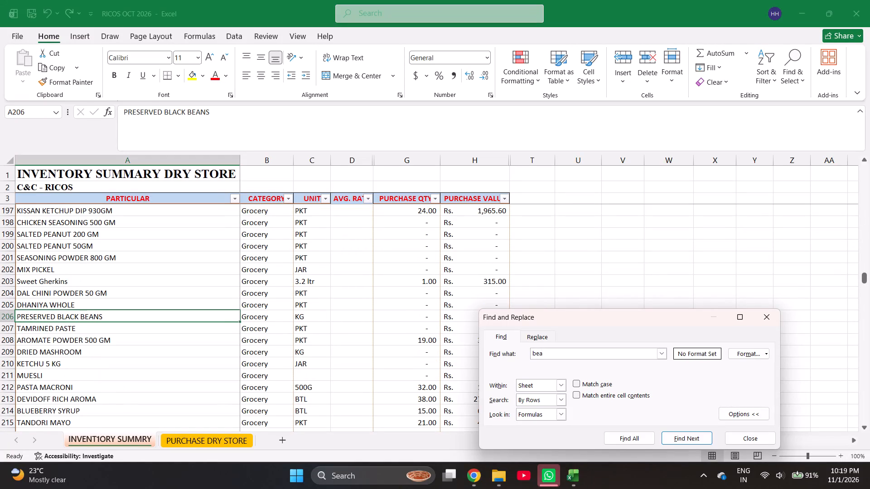
key(Escape)
key(ctrl+f)
key(Return)
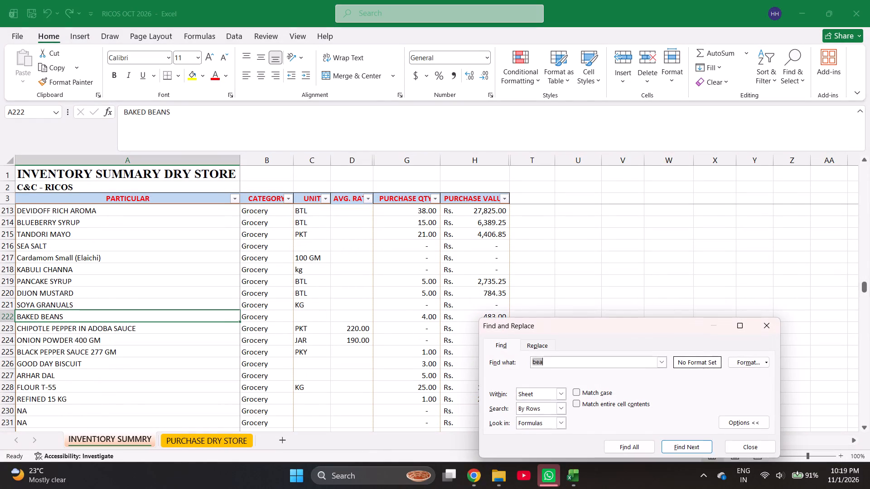
key(Escape)
key(ctrl+f)
key(Return)
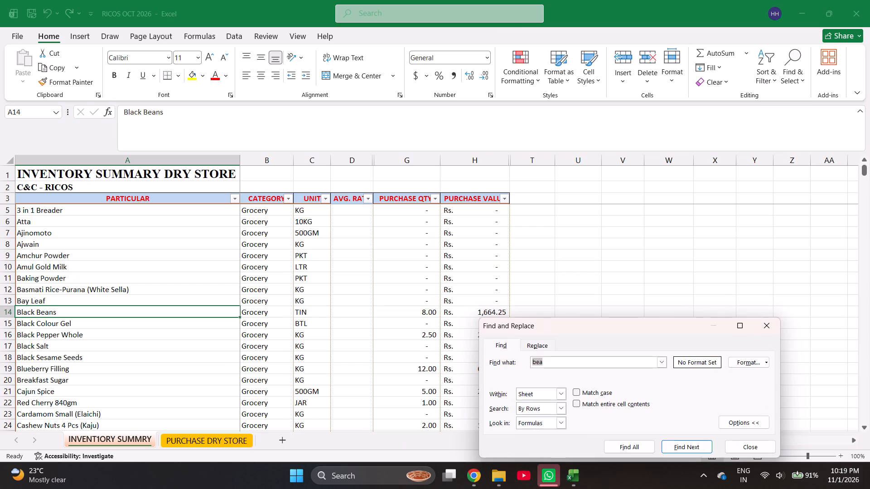
key(Escape)
key(ctrl+c)
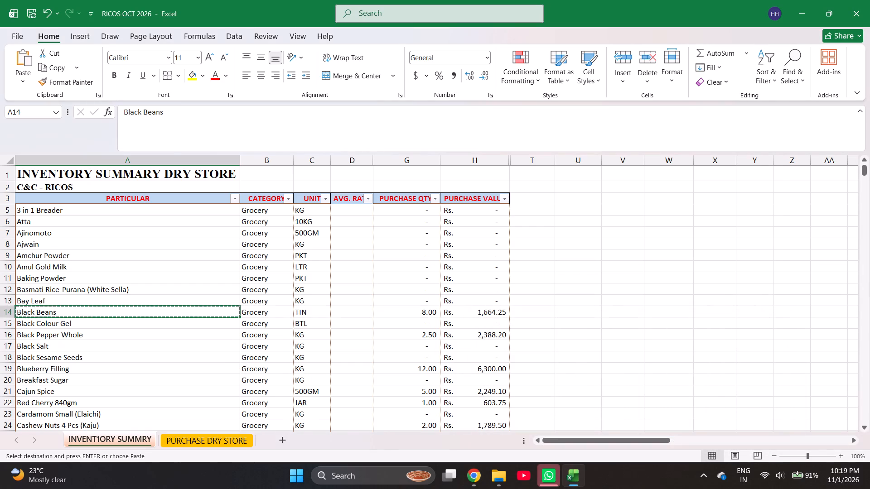
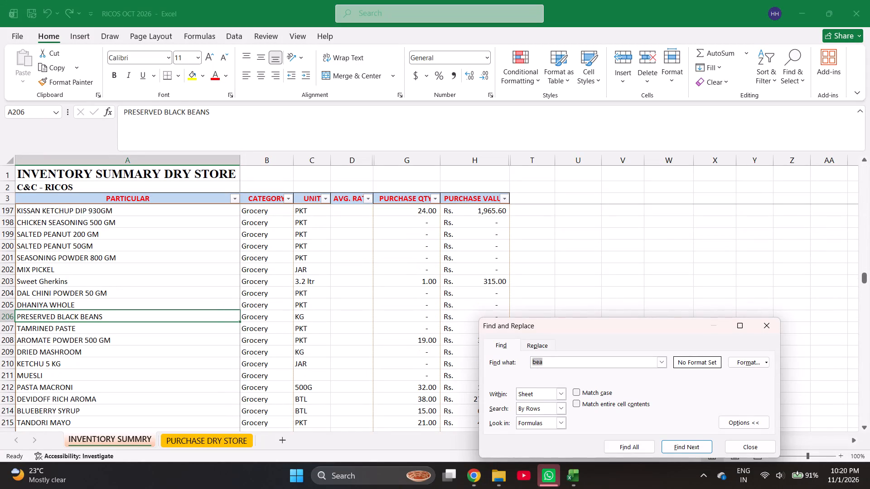
Continue the "bea" search in the INVENTORY SUMMRY sheet to BAKED BEANS and copy that product name.
key(Return)
key(Escape)
key(ctrl+c)
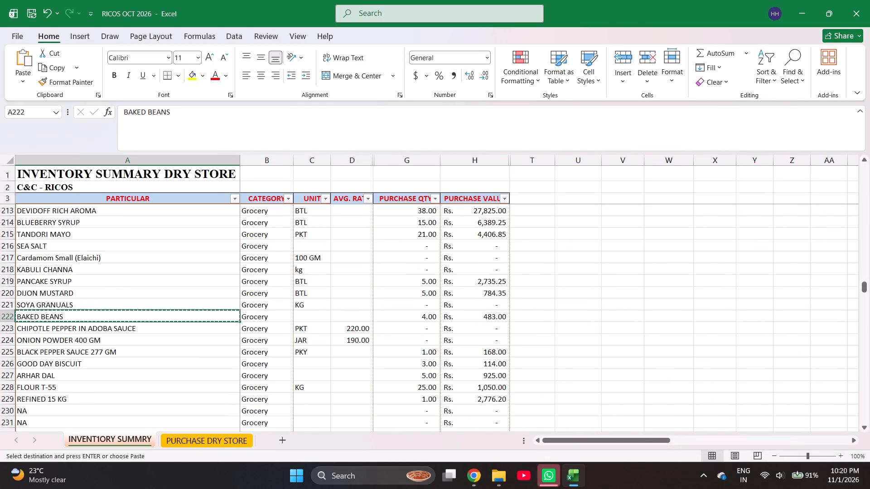
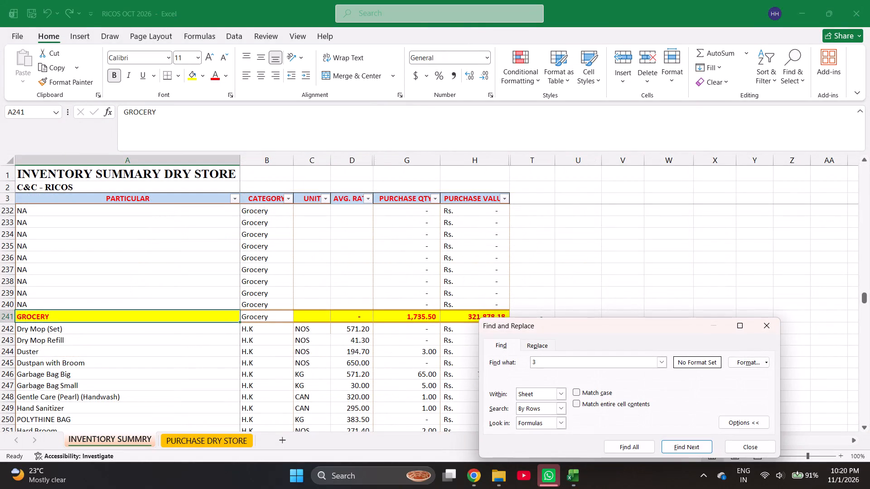
Search the INVENTORY SUMMRY sheet for "3 in b", then shorten the search to "3 in".
key(BackSpace)
text(in b)
key(Return)
key(Escape)
key(Return)
key(Return)
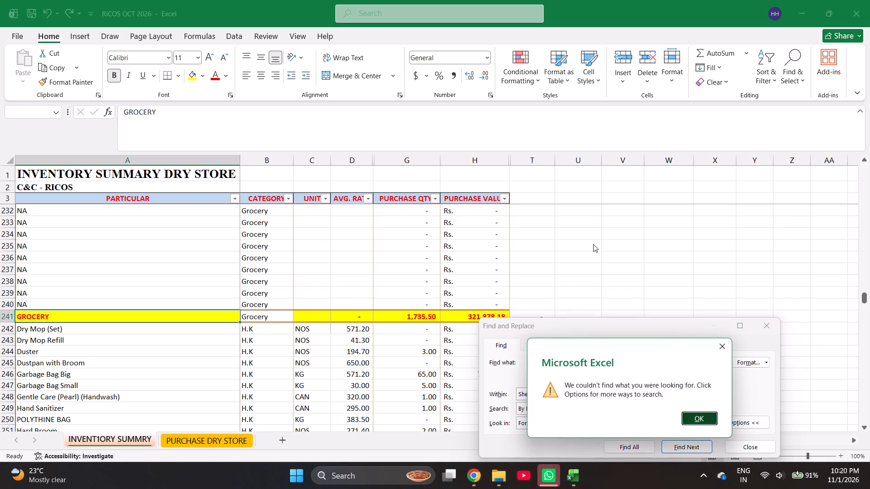
key(BackSpace)
key(BackSpace)
key(Return)
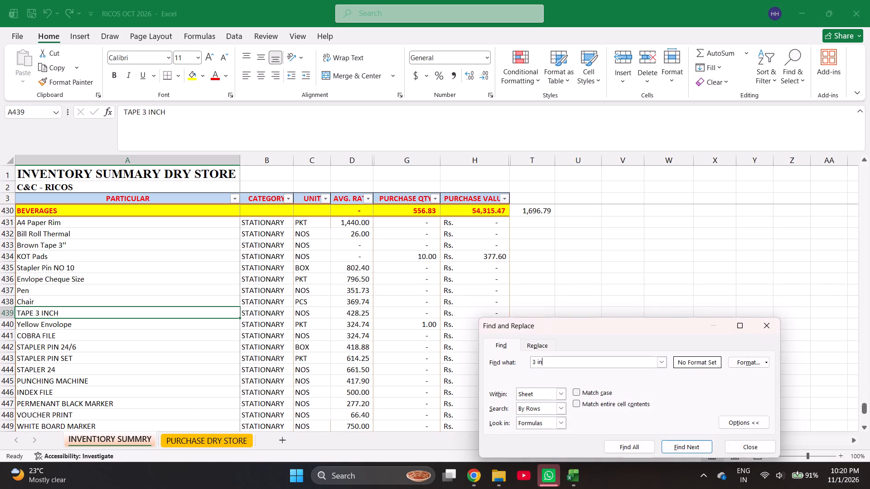
key(Escape)
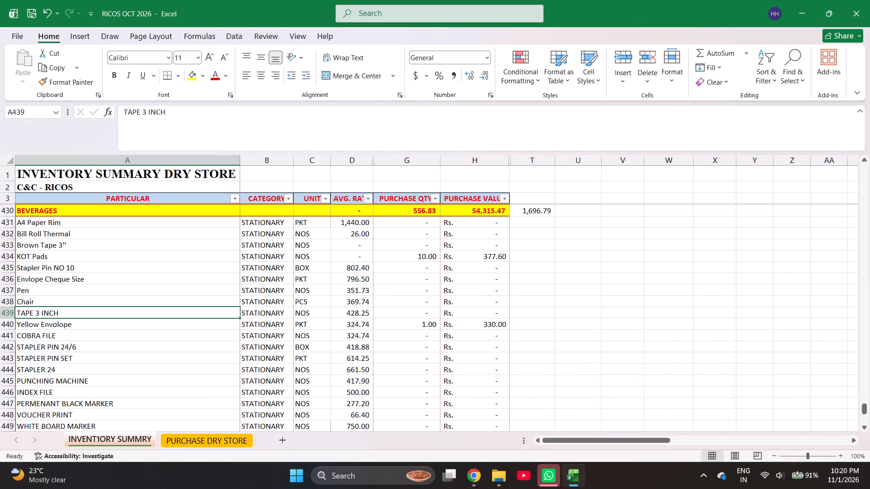
Search the inventory summary for "0.0." and copy the product name 3 in 1 Breader from the row below that match.
key(ctrl+f)
text(0.0.)
key(Return)
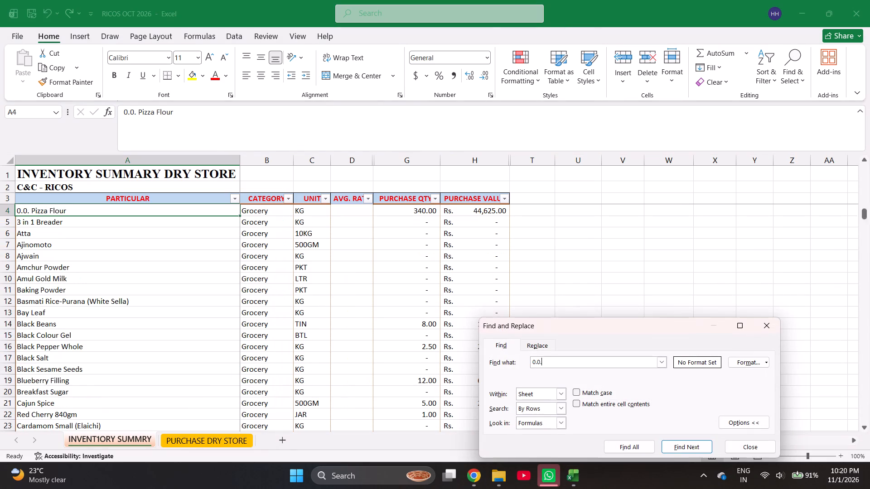
key(Escape)
key(Down)
key(ctrl+c)
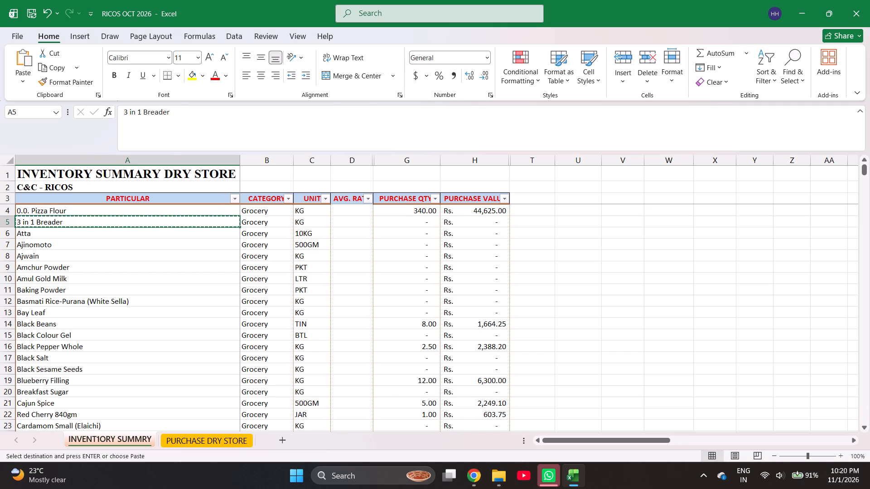
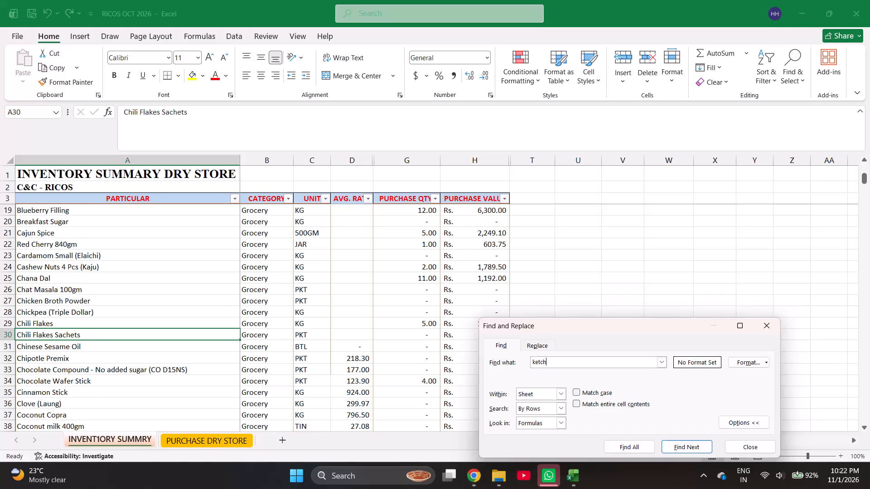
Search the INVENTORY SUMMRY sheet for "ketch" and stop at the Tomato ketchup Sachets entry.
key(Return)
key(Return)
key(Escape)
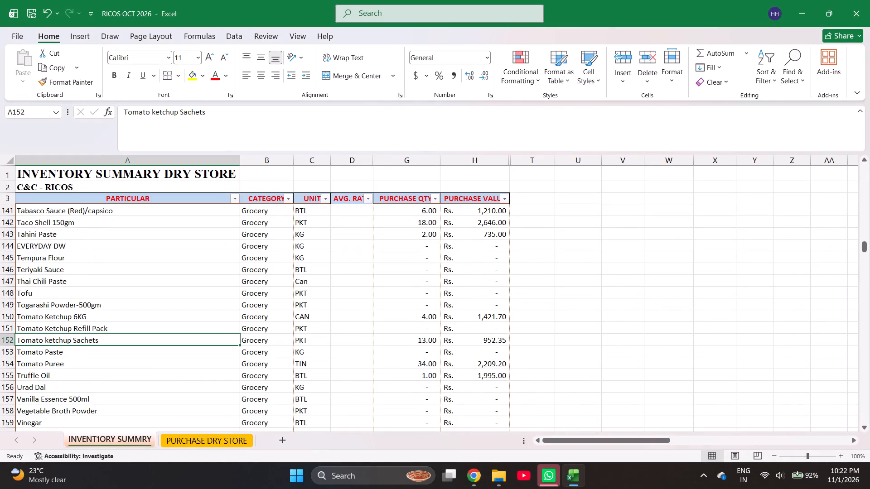
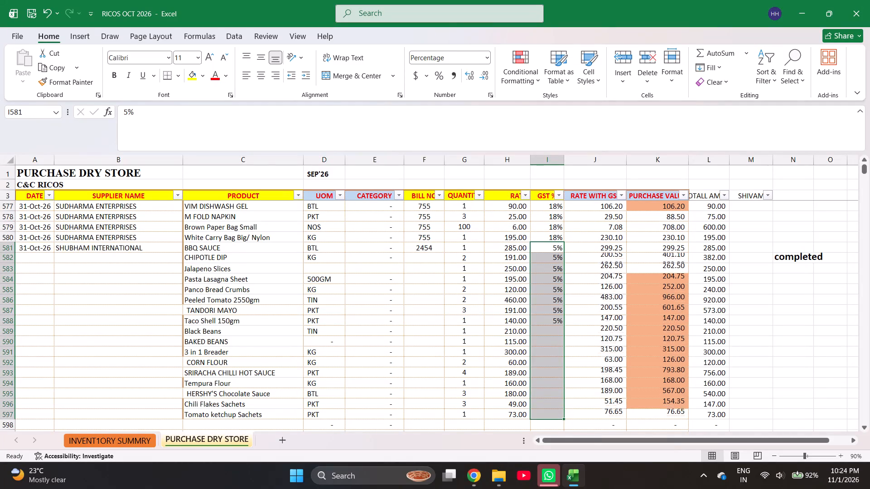
Fill the 31-Oct-26 date and SHUBHAM INTERNATIONAL supplier name down from the BBQ SAUCE row through Tomato ketchup Sachets.
key(ctrl+Left)
key(shift+Right)
key(shift+Down)
key(shift+Down)
key(shift+Down)
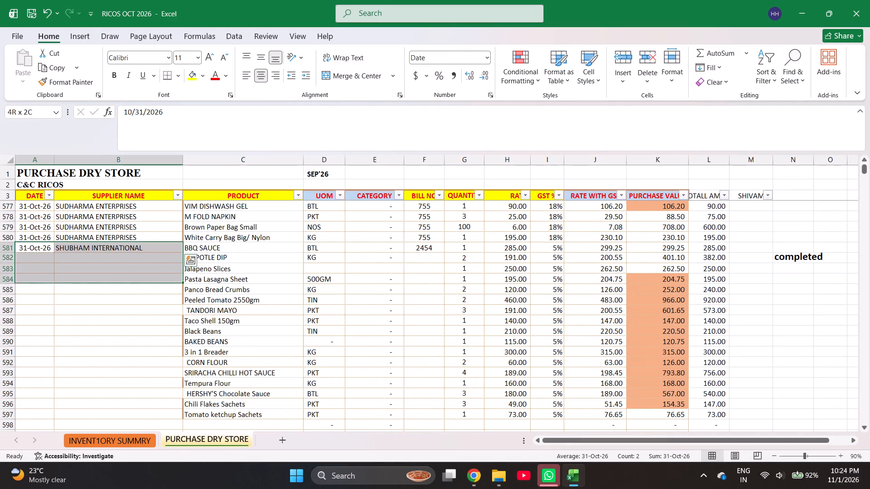
key(shift+Down)
key(shift+Down)
key(shift+Down)
key(shift+Down)
key(shift+Down)
key(shift+Down)
key(shift+Down)
key(shift+Down)
key(shift+Down)
key(shift+Down)
key(shift+Down)
key(shift+Down)
key(shift+Down)
key(ctrl+d)
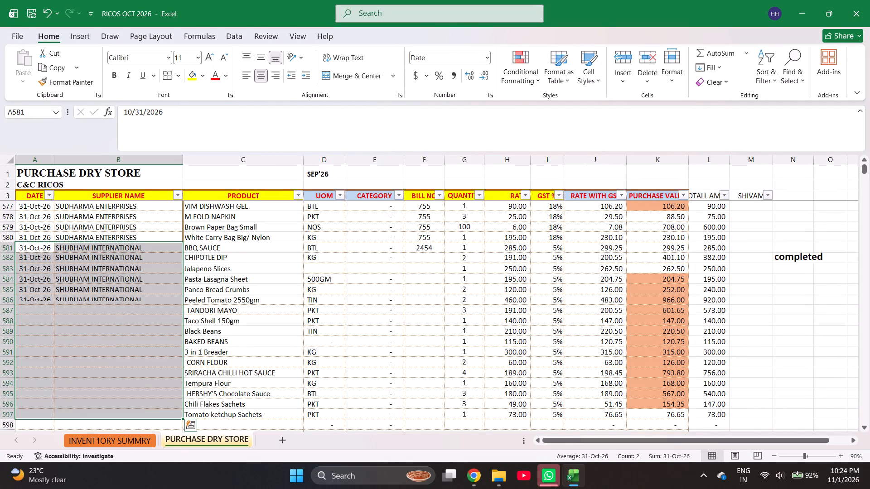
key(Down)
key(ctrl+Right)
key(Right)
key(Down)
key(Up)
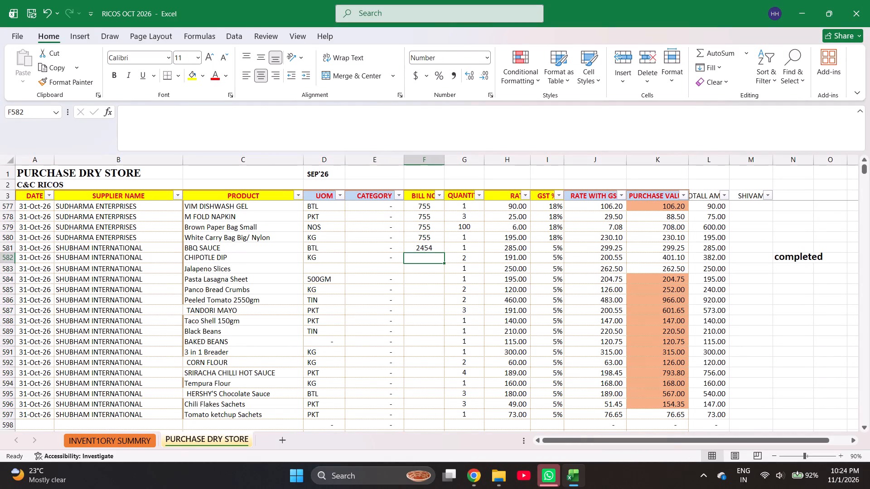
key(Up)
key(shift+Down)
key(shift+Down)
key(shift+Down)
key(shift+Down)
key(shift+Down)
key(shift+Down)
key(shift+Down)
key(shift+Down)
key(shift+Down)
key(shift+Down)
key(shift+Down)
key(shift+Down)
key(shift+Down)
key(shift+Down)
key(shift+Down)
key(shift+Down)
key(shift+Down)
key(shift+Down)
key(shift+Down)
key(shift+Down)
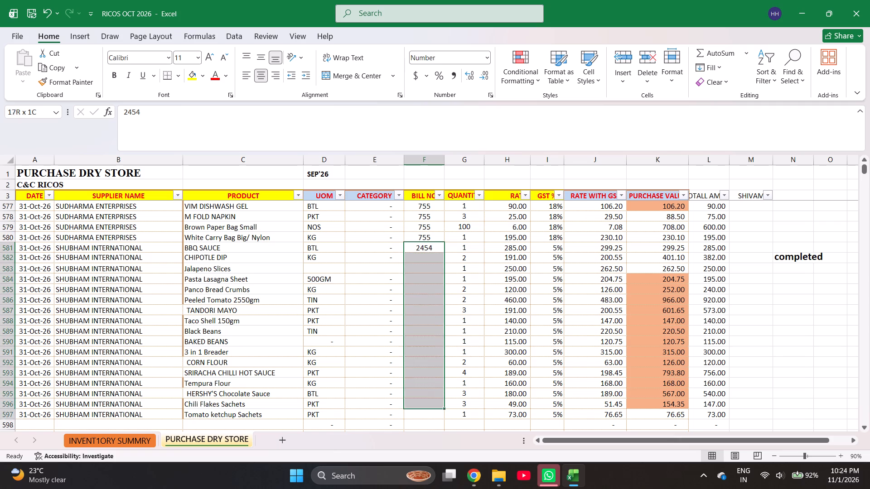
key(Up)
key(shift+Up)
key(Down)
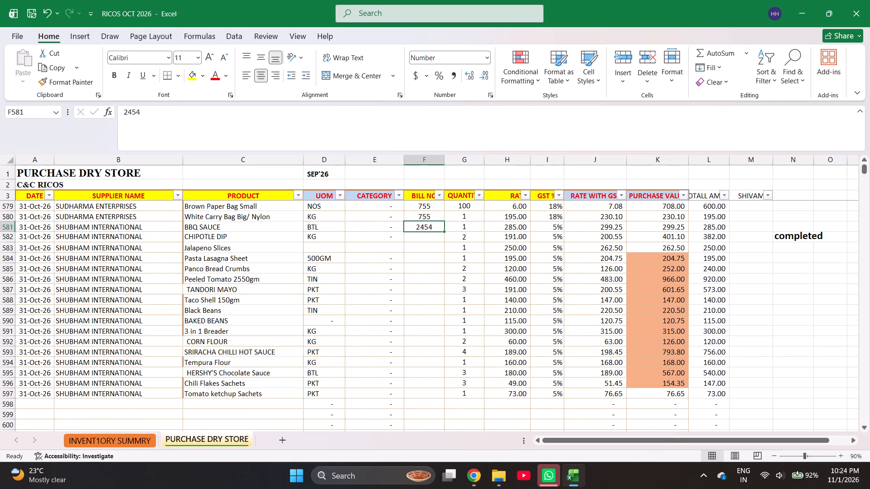
Fill bill number 2454 down from the BBQ SAUCE row through the Tomato ketchup Sachets row.
key(Down)
key(Up)
key(shift+Down)
key(shift+Down)
key(shift+Down)
key(shift+Down)
key(shift+Down)
key(shift+Down)
key(shift+Down)
key(shift+Down)
key(shift+Down)
key(shift+Down)
key(shift+Down)
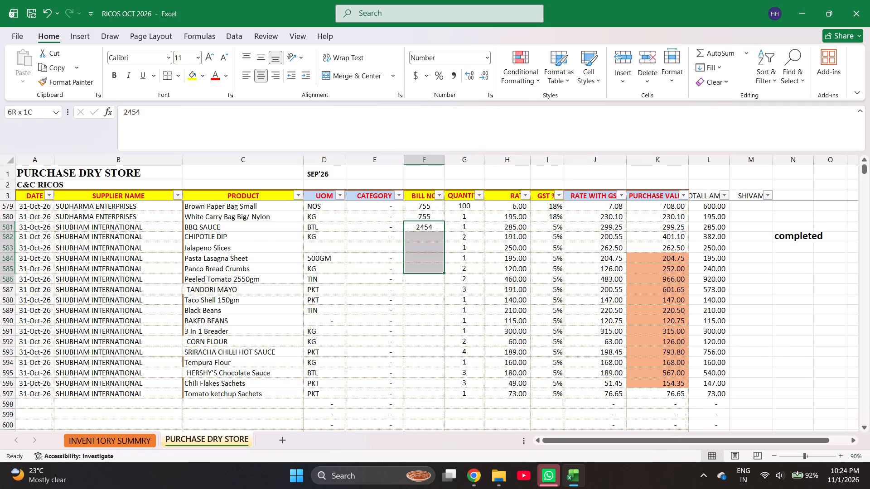
key(shift+Down)
key(shift+Down)
key(shift+Down)
key(shift+Down)
key(shift+Down)
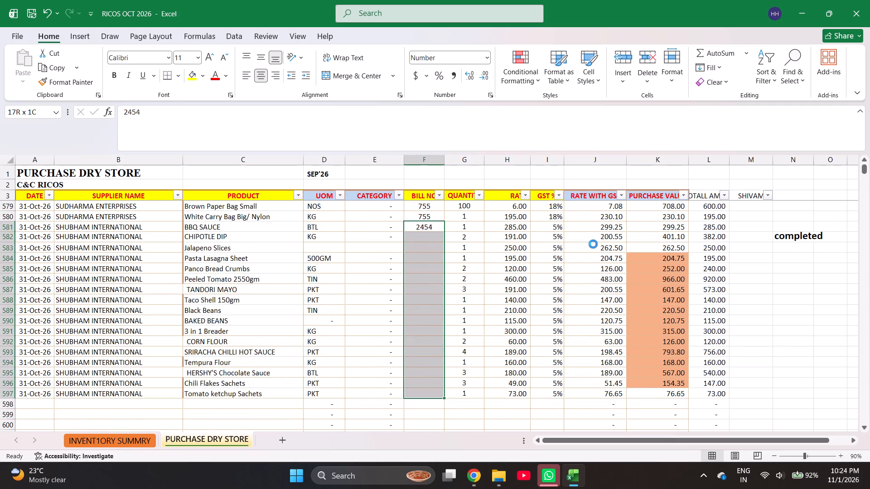
key(ctrl+d)
Search the INVENTORY SUMMRY sheet for "jala" and copy the Jalapeno Slices entry.
key(ctrl+Page_Up)
key(ctrl+f)
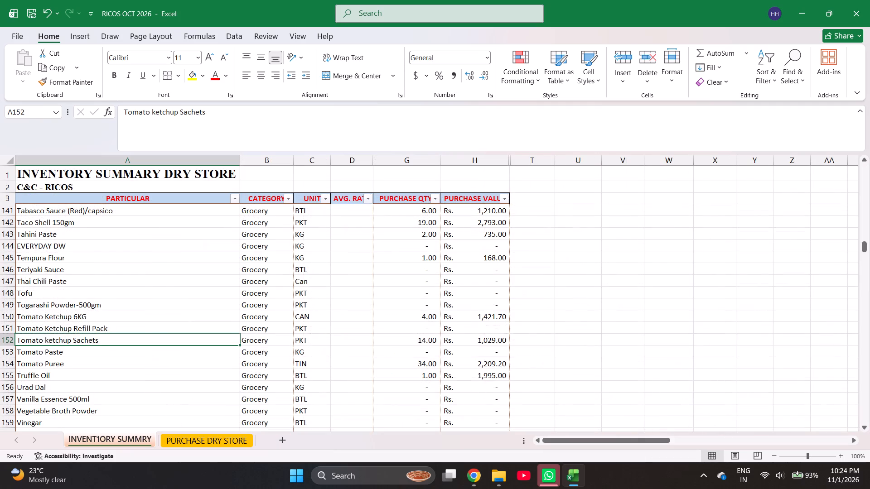
text(jala)
key(Return)
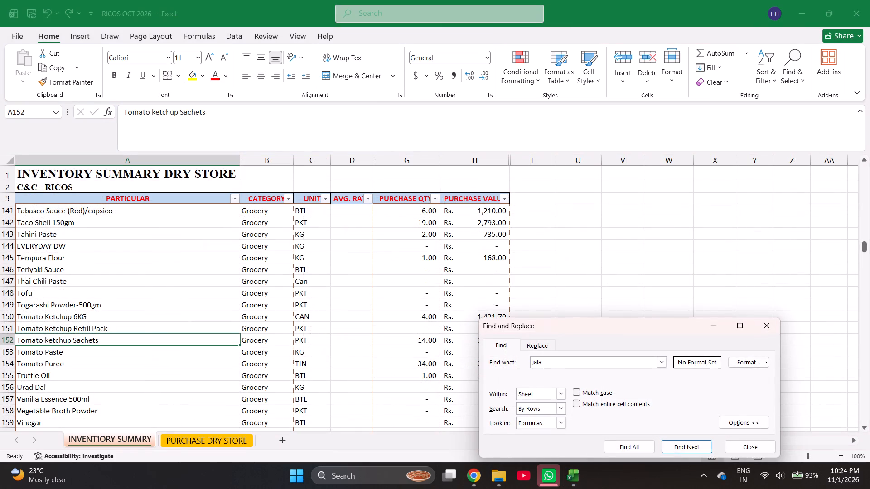
key(Escape)
key(ctrl+c)
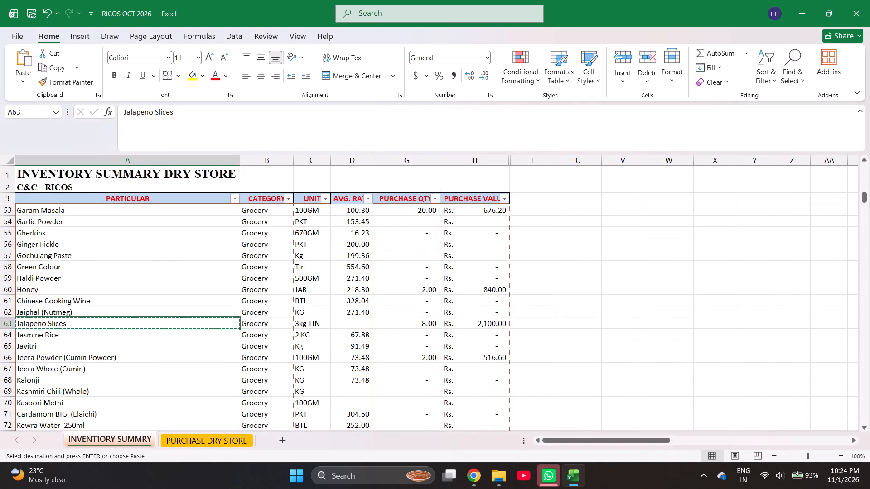
In PURCHASE DRY STORE, fill the UOM and CATEGORY formulas from the CHIPOTLE DIP row into the Jalapeno Slices row.
key(ctrl+Page_Down)
key(Left)
key(Left)
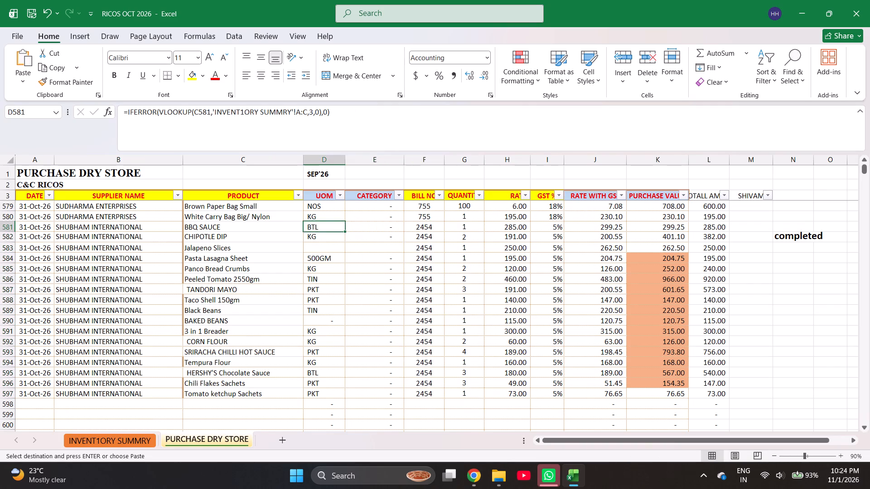
key(Down)
key(Down)
key(ctrl+d)
key(Right)
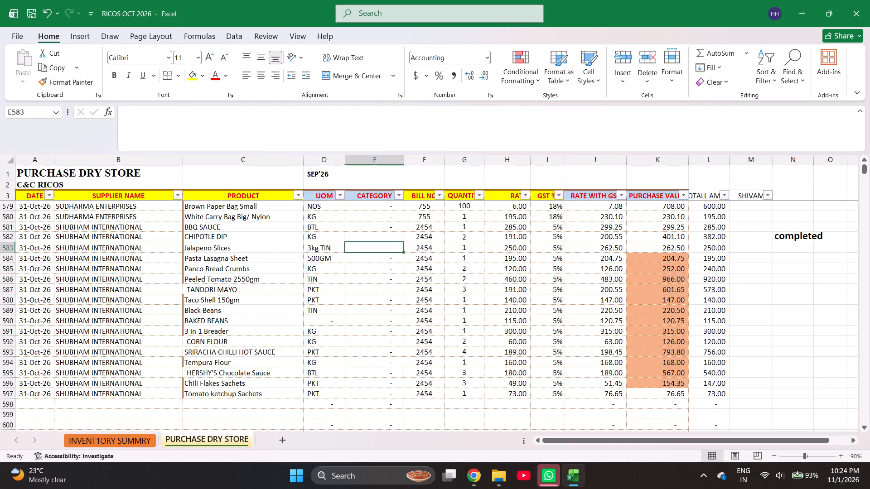
key(ctrl+d)
key(Right)
key(Right)
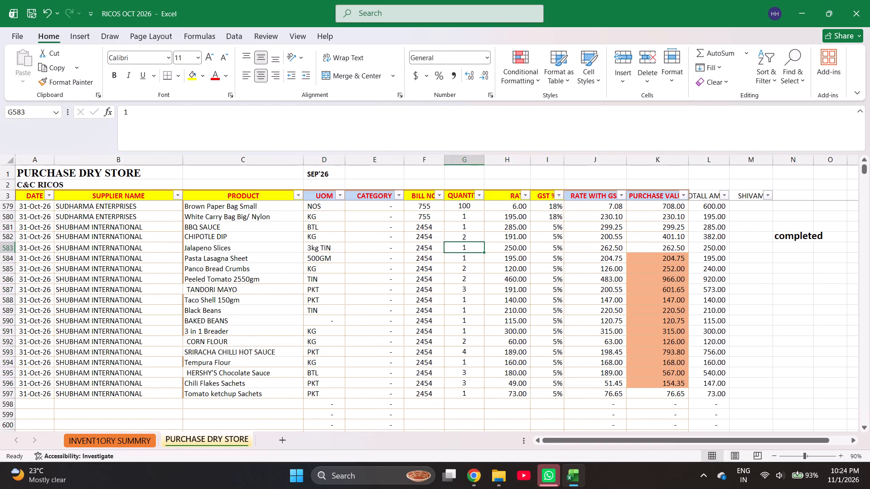
Select the SHUBHAM INTERNATIONAL purchase values from Tomato ketchup Sachets up to Pasta Lasagna Sheet.
key(Left)
key(Left)
key(Left)
key(Left)
key(Return)
key(Return)
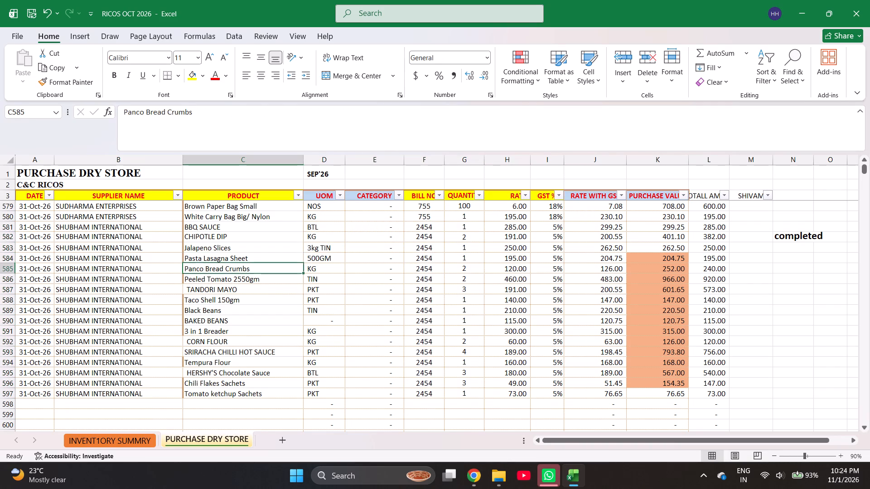
key(Return)
key(Return)
key(Return)
key(Return)
key(Return)
key(Return)
key(Return)
key(Return)
key(Return)
key(Return)
key(Return)
key(Return)
key(Return)
key(Right)
key(Right)
key(Right)
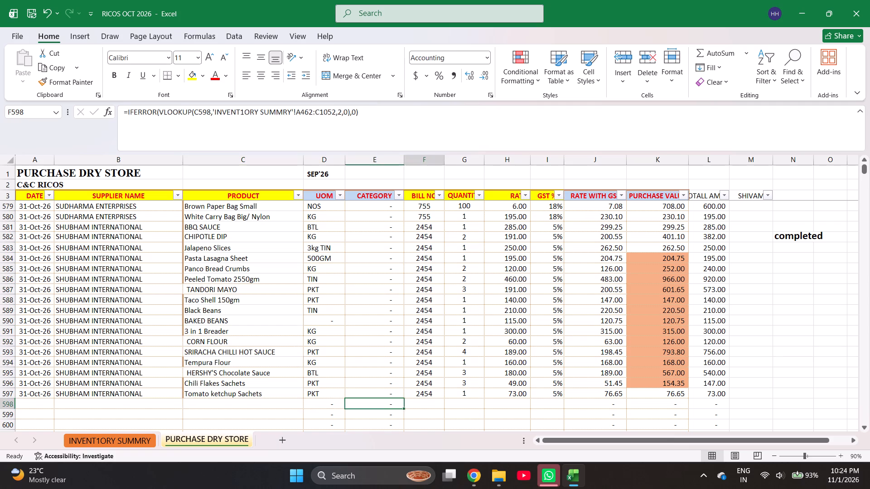
key(Right)
key(Right)
key(Right)
key(Right)
key(Right)
key(Up)
key(shift+Up)
key(shift+Up)
key(shift+Up)
key(shift+Up)
key(shift+Up)
key(shift+Up)
key(shift+Up)
key(shift+Up)
key(shift+Up)
key(shift+Up)
key(shift+Up)
key(shift+Up)
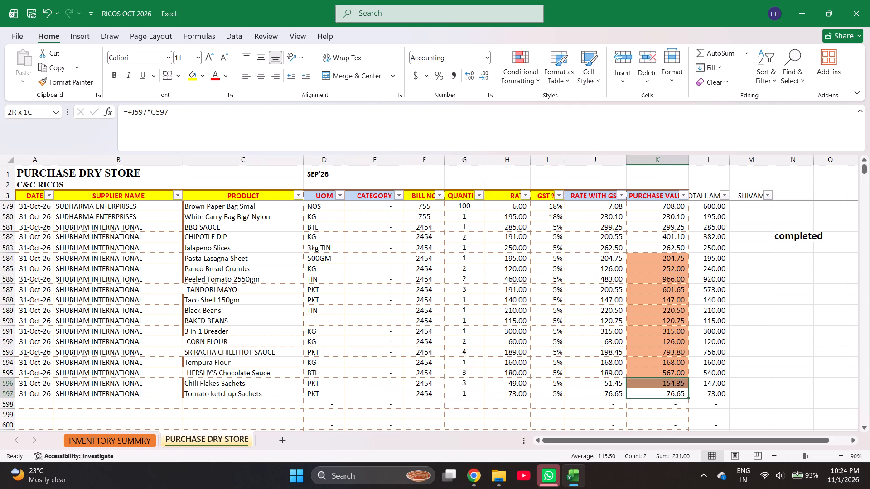
key(shift+Up)
key(shift+Up)
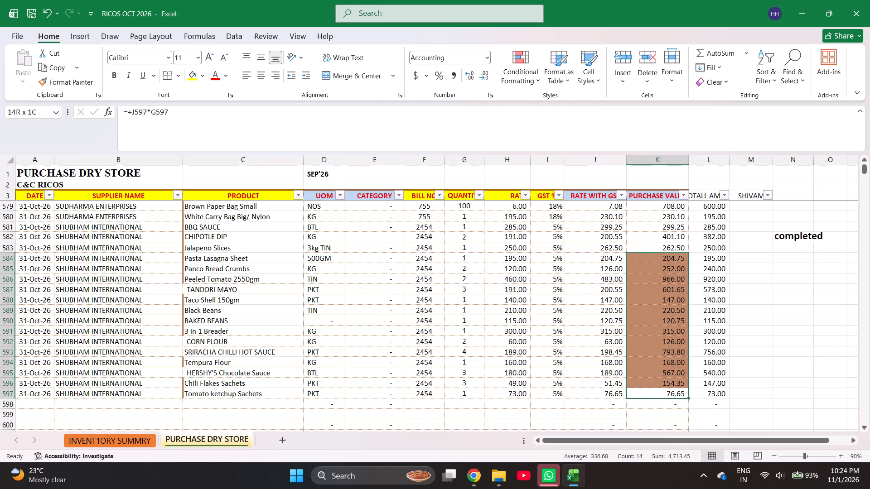
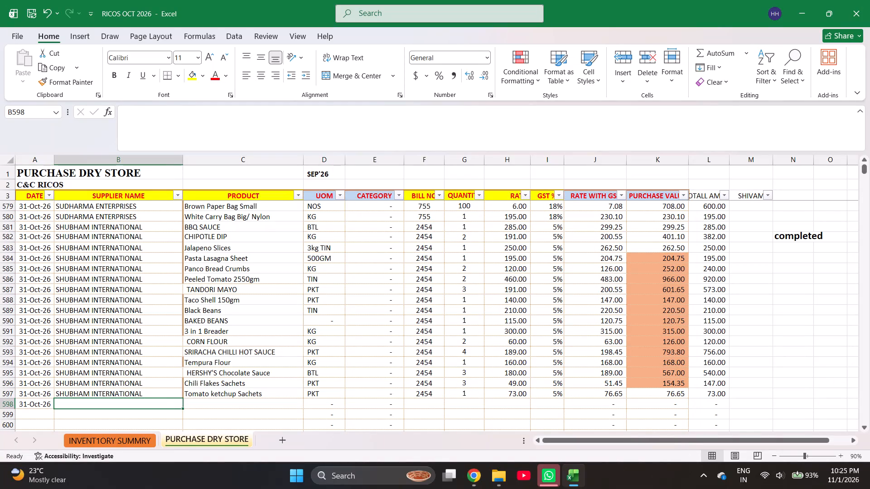
Enter "chopra store" as the supplier name in the 31-Oct-26 row below the Tomato ketchup Sachets row.
text(ch)
text(opra sy)
key(BackSpace)
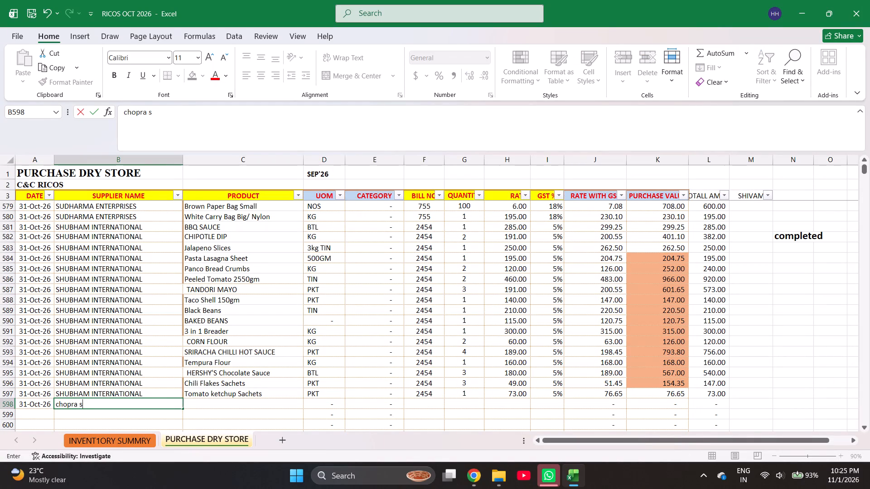
text(tore)
key(Return)
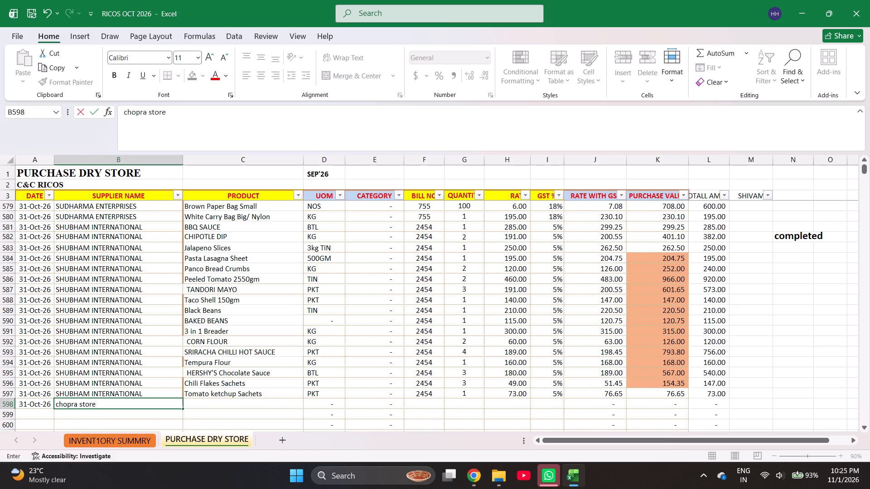
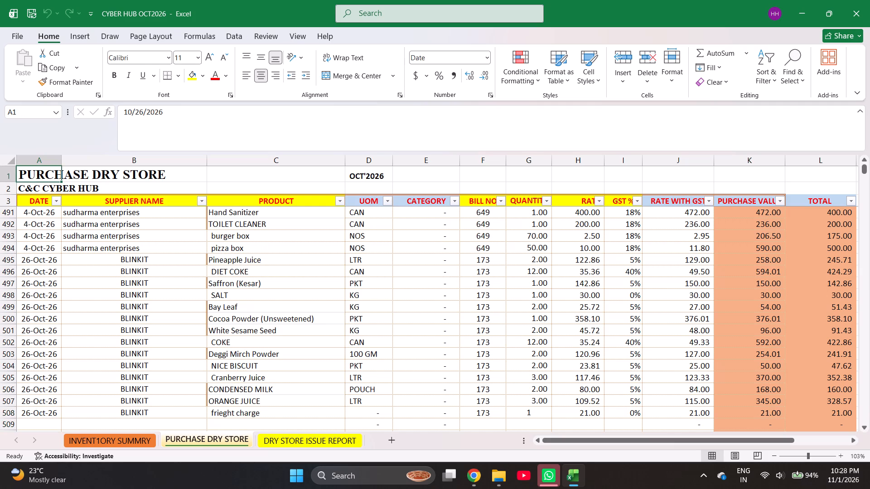
Examine the DATE column and its filter list in PURCHASE DRY STORE of CYBER HUB OCT2026 for the recorded purchase dates and last entries.
key(Down)
key(Down)
key(ctrl+Down)
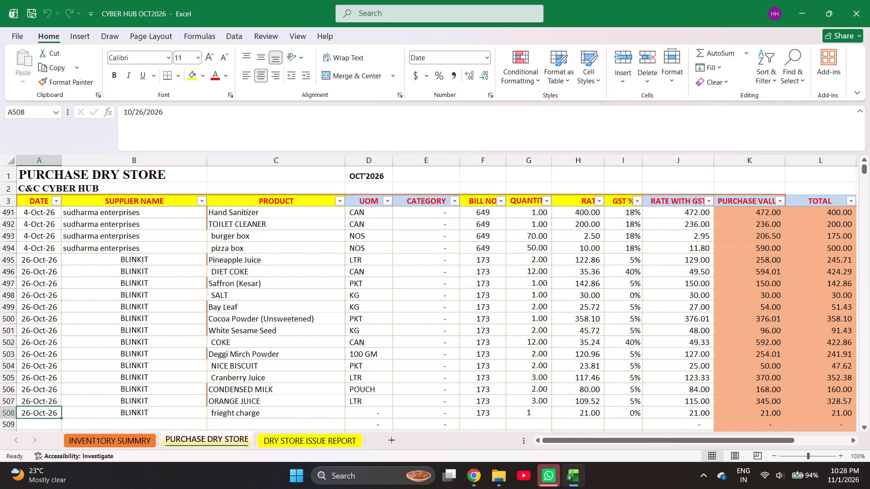
key(ctrl+Up)
key(Down)
key(Down)
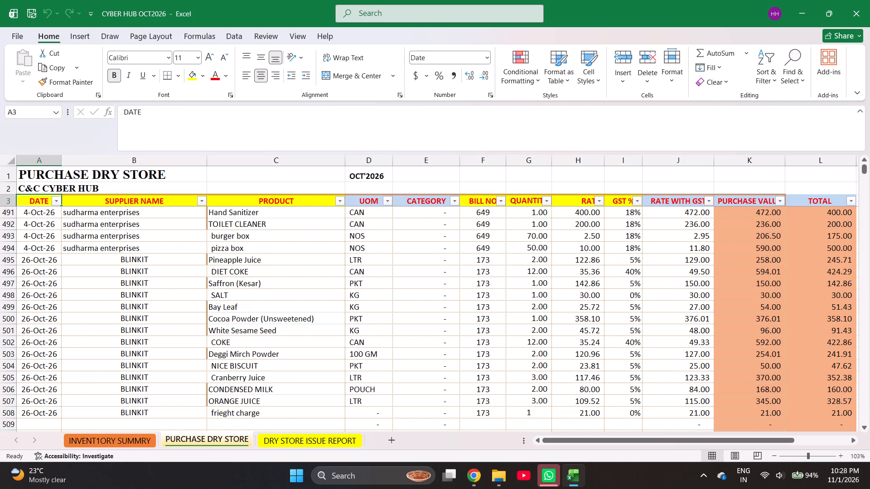
key(ctrl+alt+Down)
key(ctrl+alt+Down)
key(alt+Down)
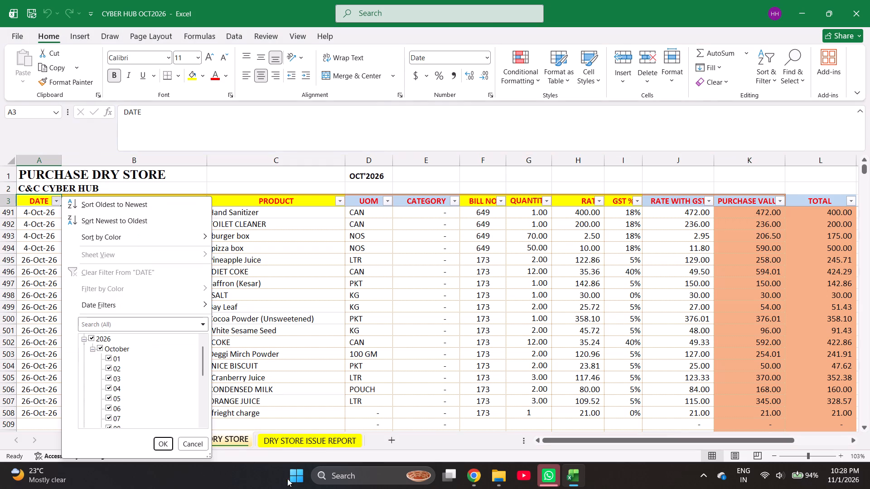
scroll(159, 431, down, 4)
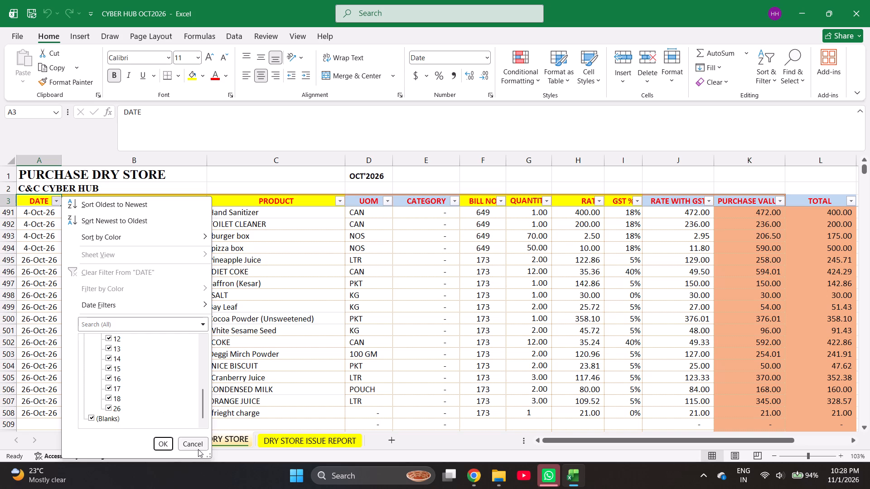
click(198, 449)
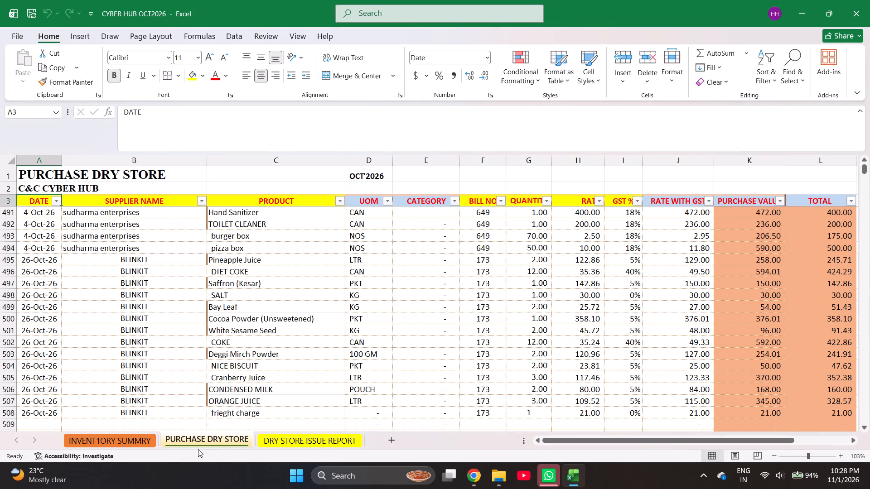
scroll(143, 350, down, 2)
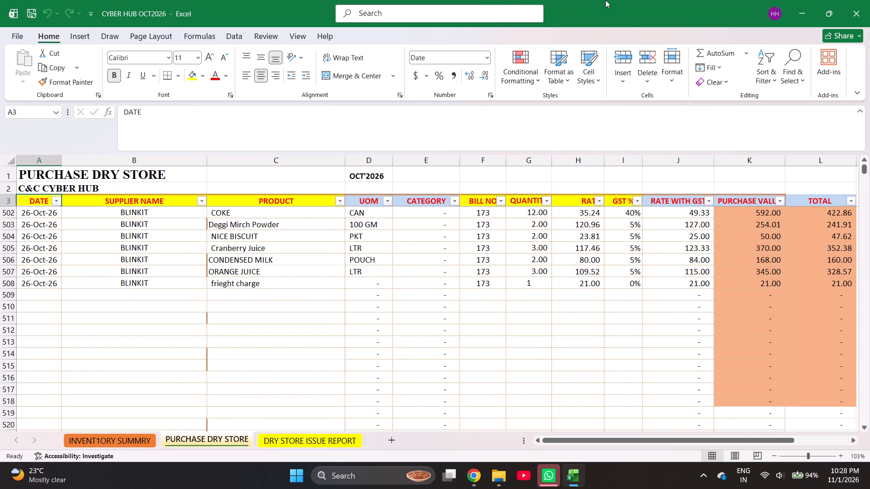
Close the CYBER HUB OCT2026 workbook and open the CNC- HL sep'26 workbook from the recent files in File Explorer.
click(869, 16)
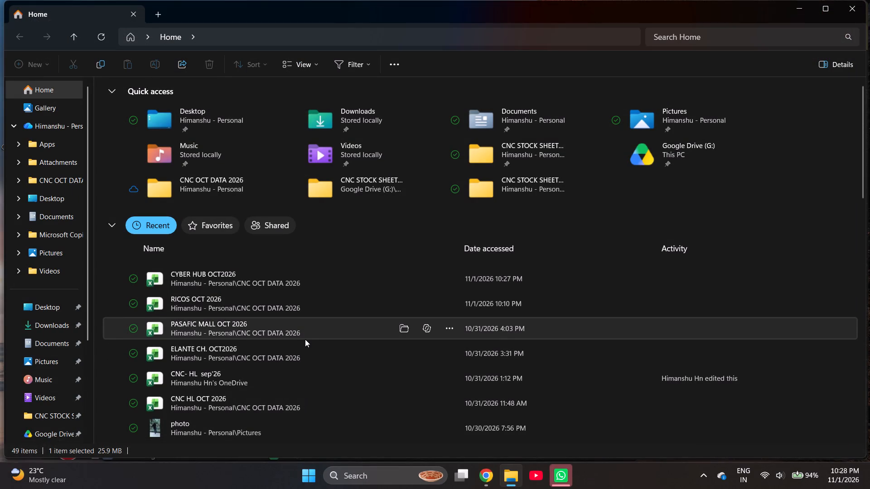
double_click(278, 385)
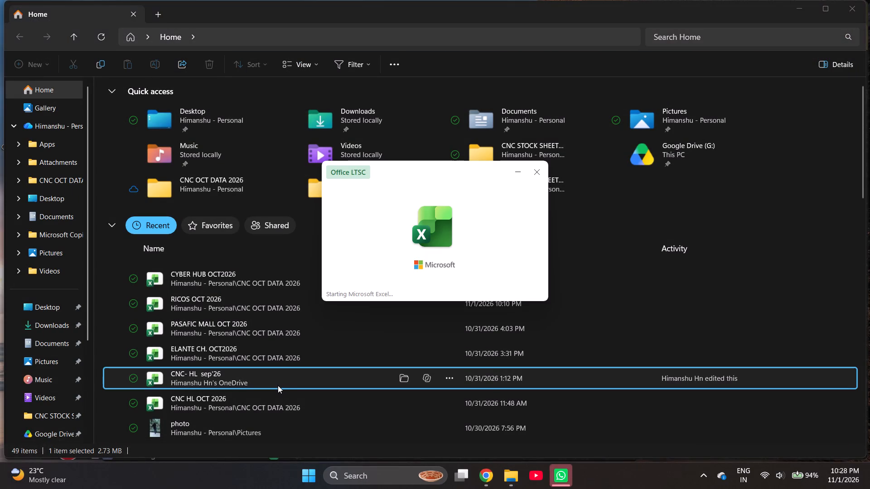
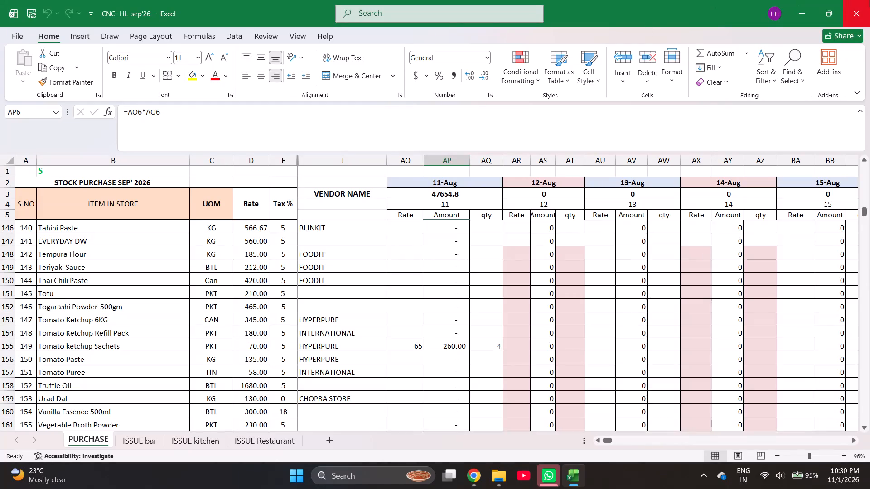
Close the CNC- HL sep'26 workbook and open CNC HL OCT 2026 from the CNC OCT DATA 2026 folder.
click(869, 0)
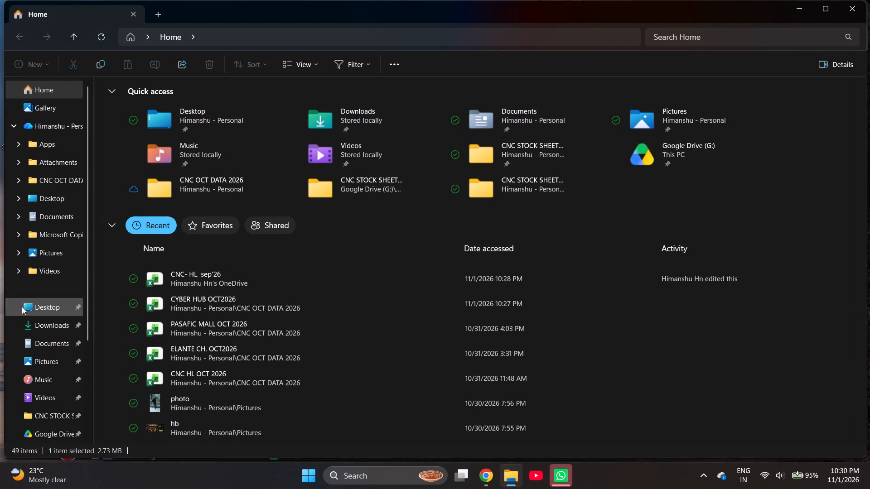
click(53, 171)
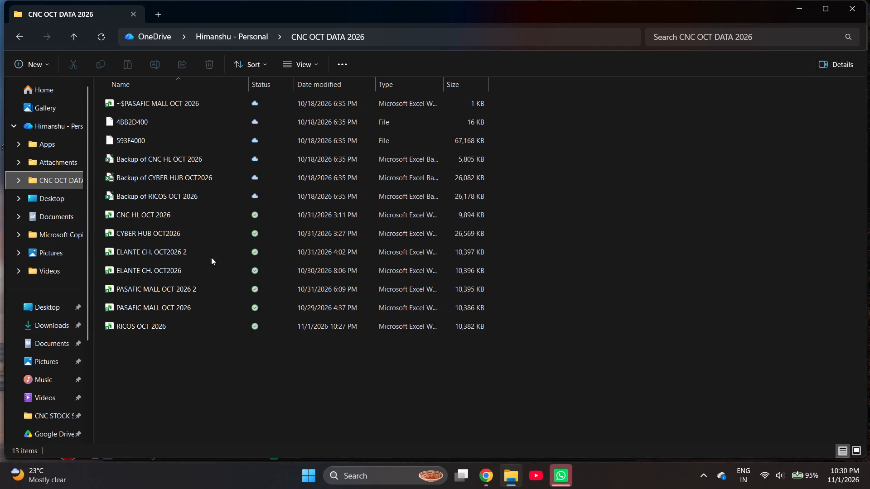
double_click(208, 220)
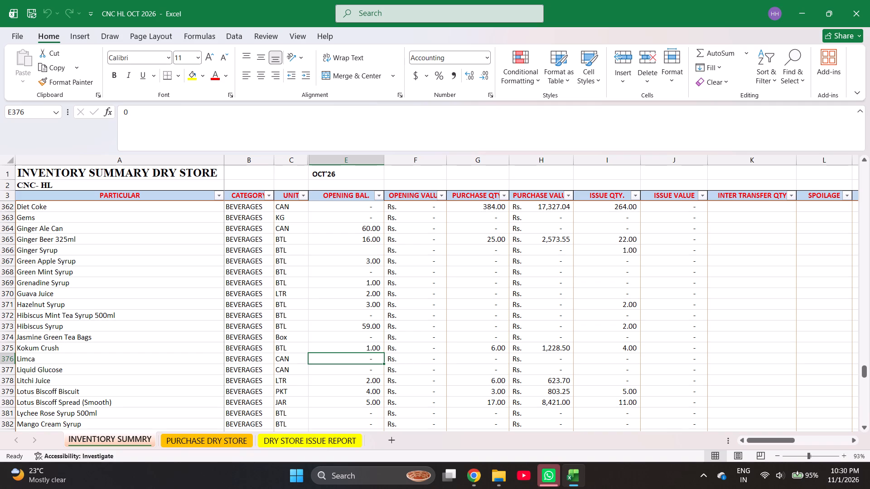
Go to the last SUPPLIER NAME entry in the PURCHASE DRY STORE sheet of CNC HL OCT 2026 to check the latest recorded purchases.
key(ctrl+Page_Down)
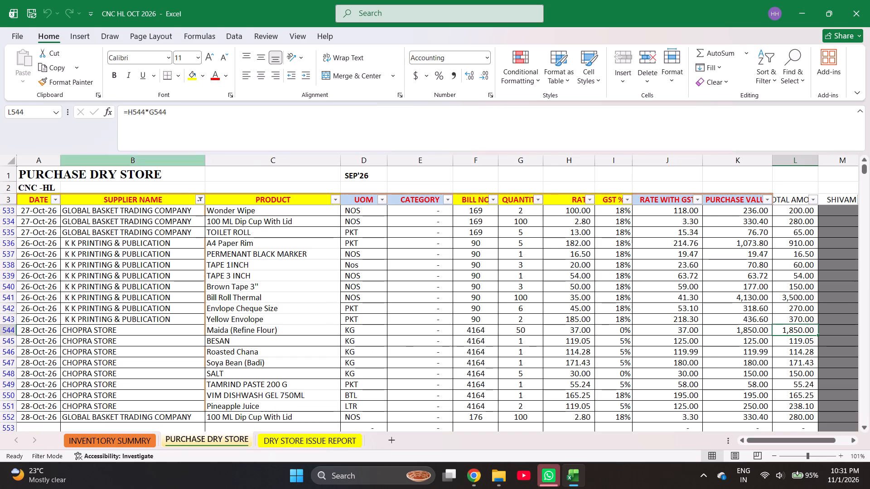
click(144, 270)
key(ctrl+Down)
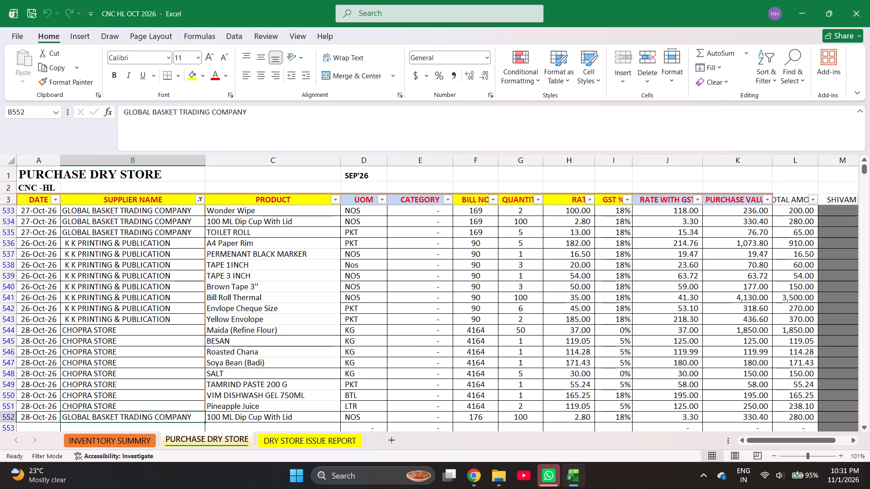
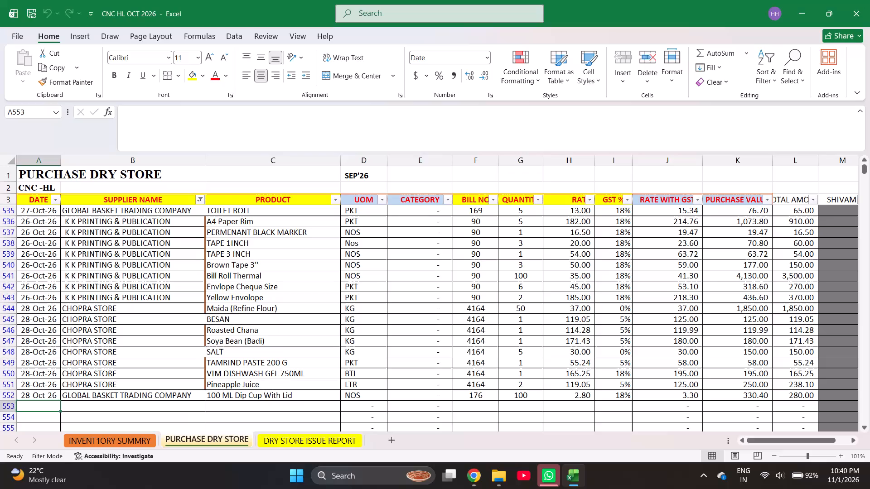
Enter the date 10-30-26 in the first empty row below the last purchase in PURCHASE DRY STORE.
text(10-30-26)
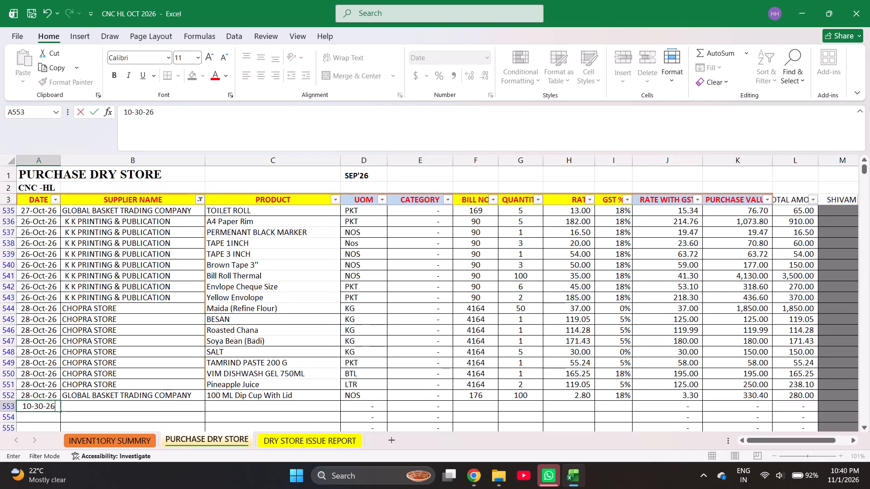
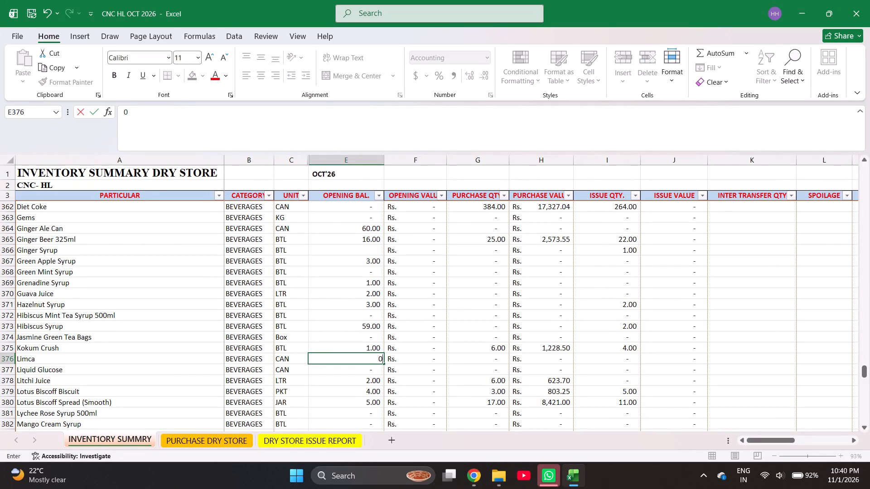
Search the inventory summary for "0.0." and copy the item name 3 in 1 Breader for the PURCHASE DRY STORE sheet.
key(Escape)
key(ctrl+f)
text(0.0.)
key(Return)
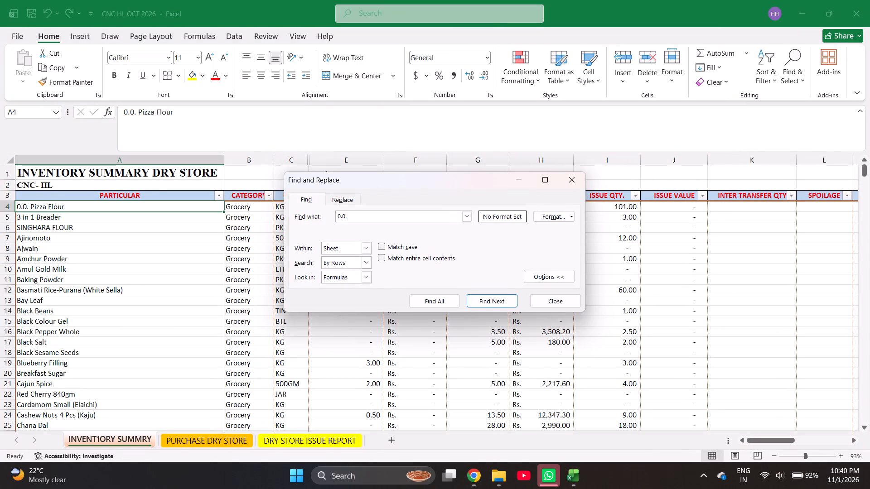
key(Escape)
key(Down)
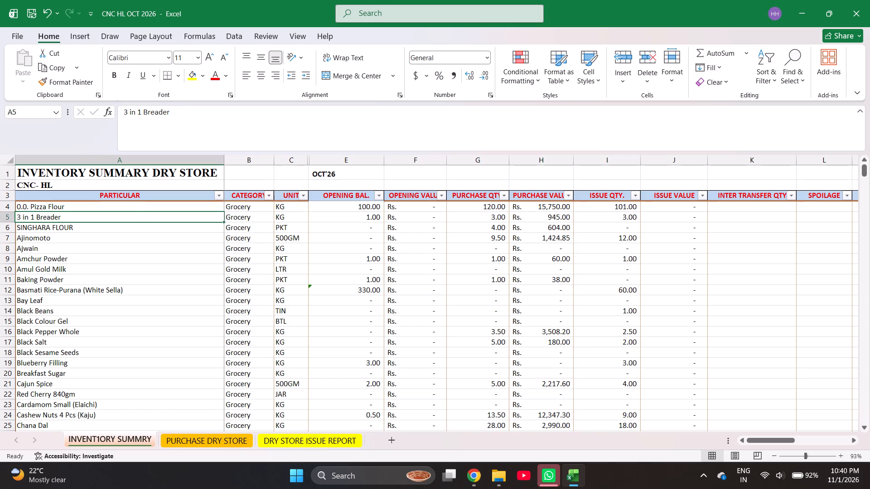
key(ctrl+c)
key(ctrl+Page_Down)
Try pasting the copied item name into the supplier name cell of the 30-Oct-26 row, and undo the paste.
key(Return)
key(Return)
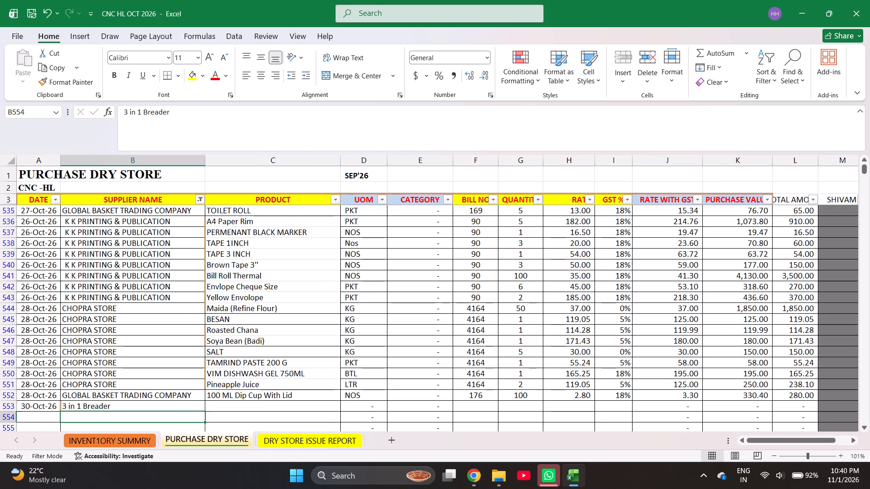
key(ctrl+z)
Select the PRODUCT cell of the 30-Oct-26 row as the destination for the copied item name.
key(Right)
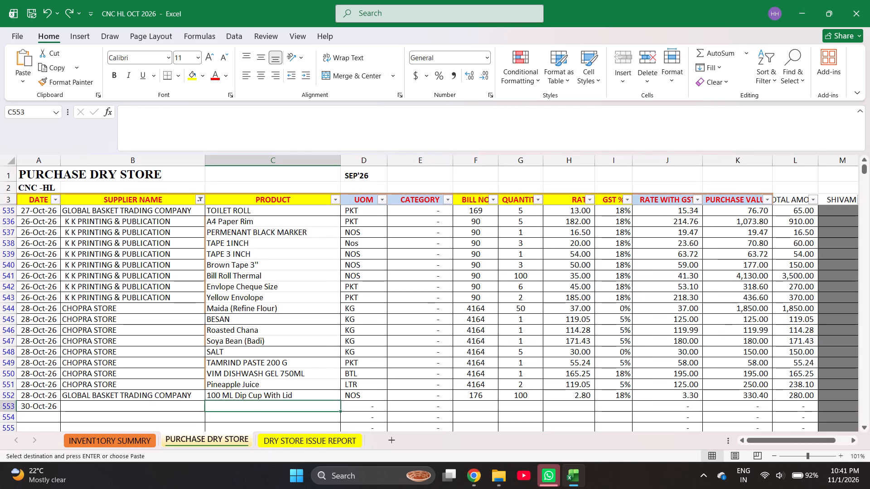
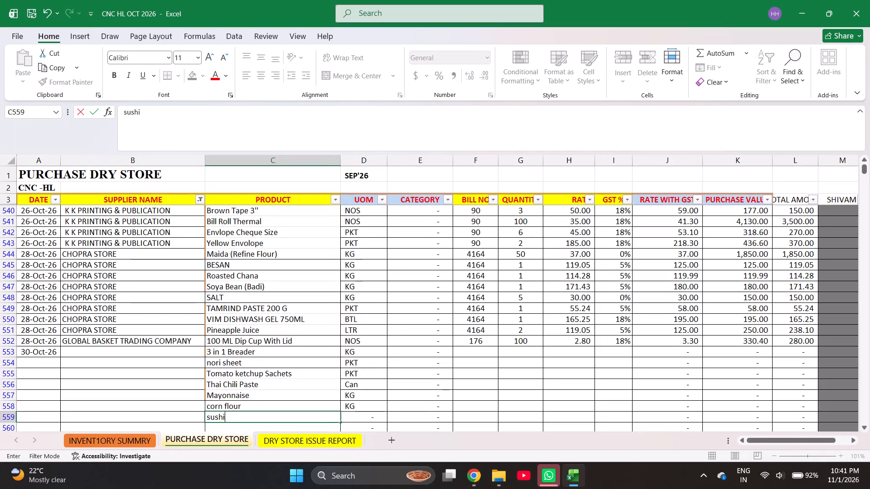
Find the sushi vinegar item in the inventory summary by searching "vin", and copy Sushi Vinegar 1.8ltr into the PRODUCT cell below corn flour.
key(space)
text(vi)
key(ctrl+Page_Up)
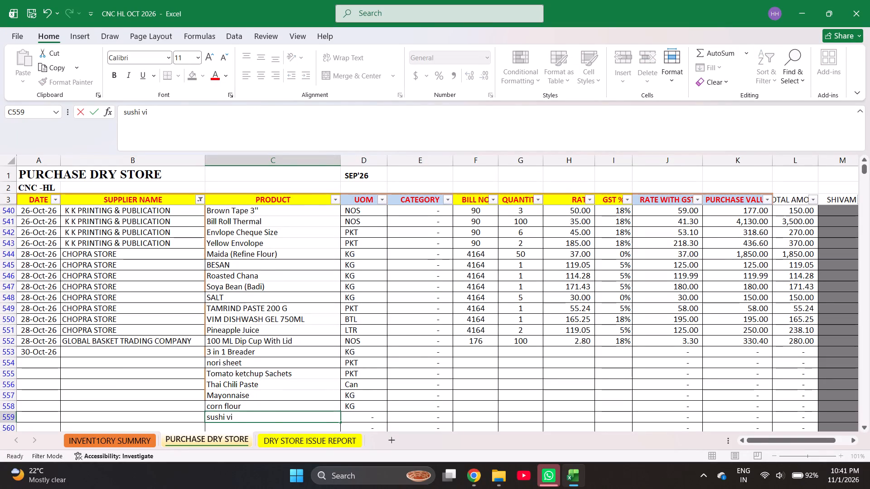
key(ctrl+f)
text(vi)
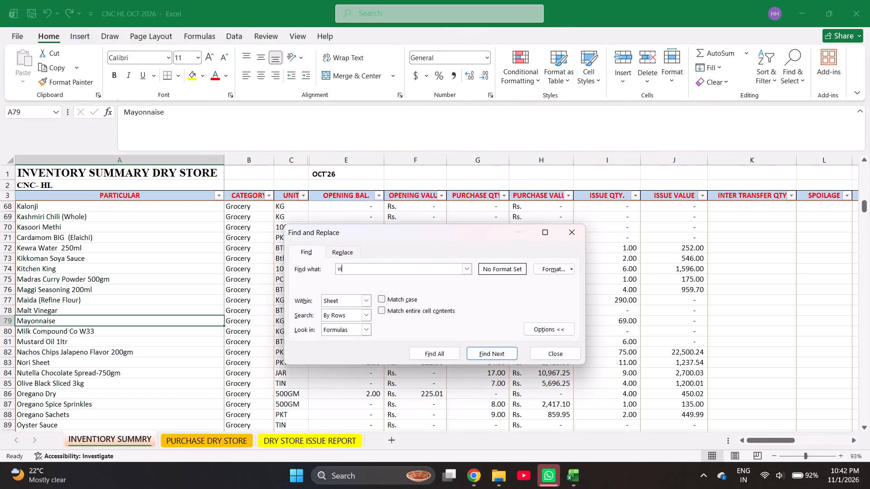
key(n)
key(Return)
key(Escape)
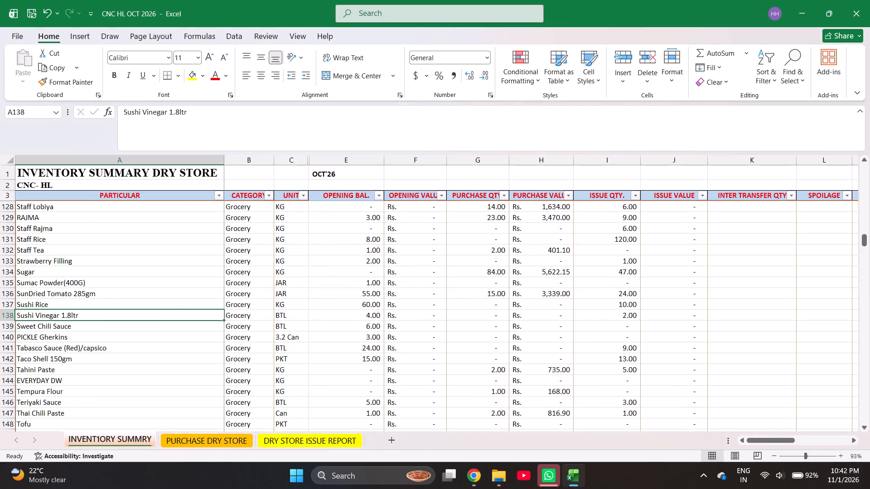
key(ctrl+c)
key(ctrl+Page_Down)
key(Return)
key(Return)
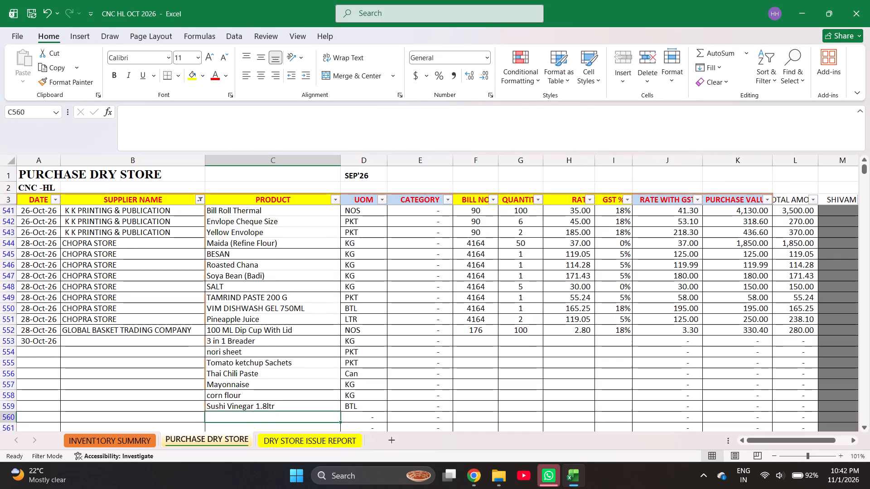
Return to the 30-Oct-26 row for 3 in 1 Breader and move across toward its unfilled purchase details.
key(ctrl+Left)
key(ctrl+Up)
key(Right)
key(Right)
key(Right)
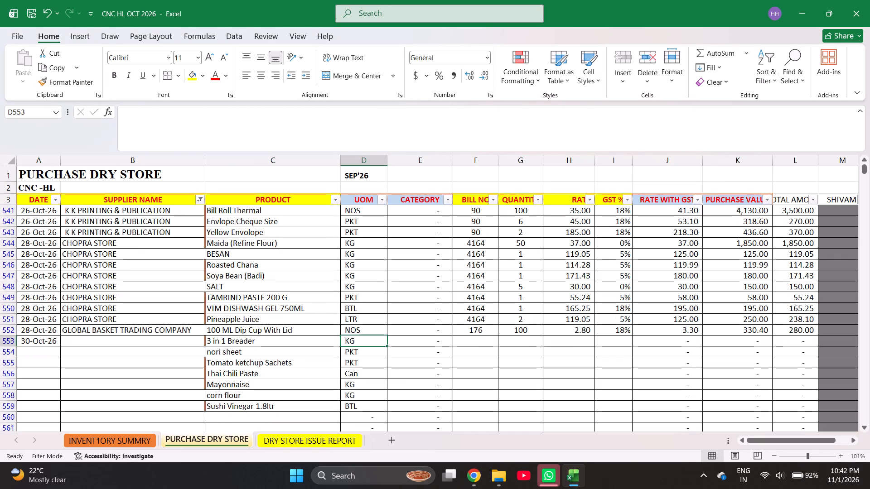
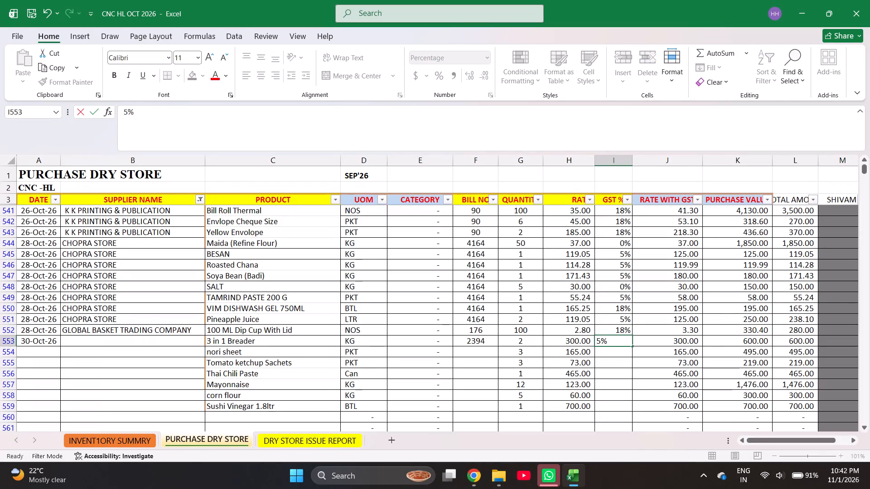
Fill the 5% GST down from 3 in 1 Breader through the bill's remaining items, and set Sushi Vinegar 1.8ltr to 18%.
key(shift+Down)
key(shift+Down)
key(shift+Down)
key(shift+Down)
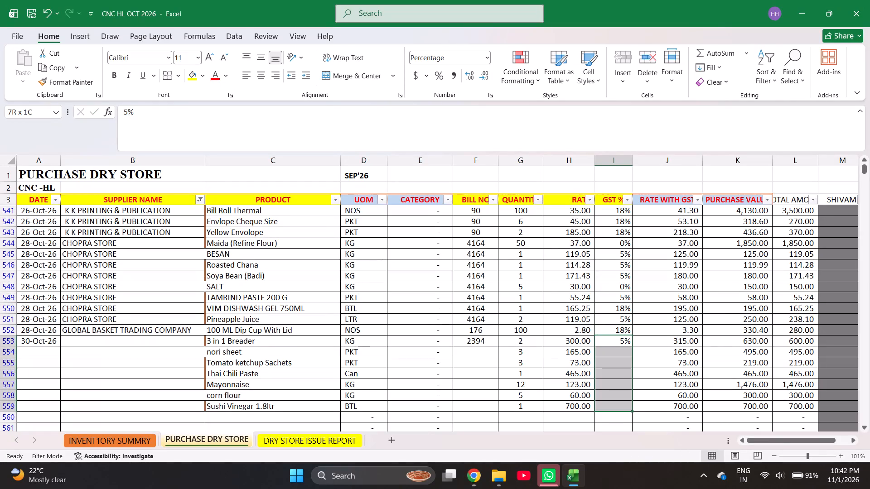
key(ctrl+d)
key(ctrl+Down)
text(18)
key(Return)
Fill bill number 2394 down from 3 in 1 Breader through Sushi Vinegar 1.8ltr.
key(ctrl+Left)
key(Right)
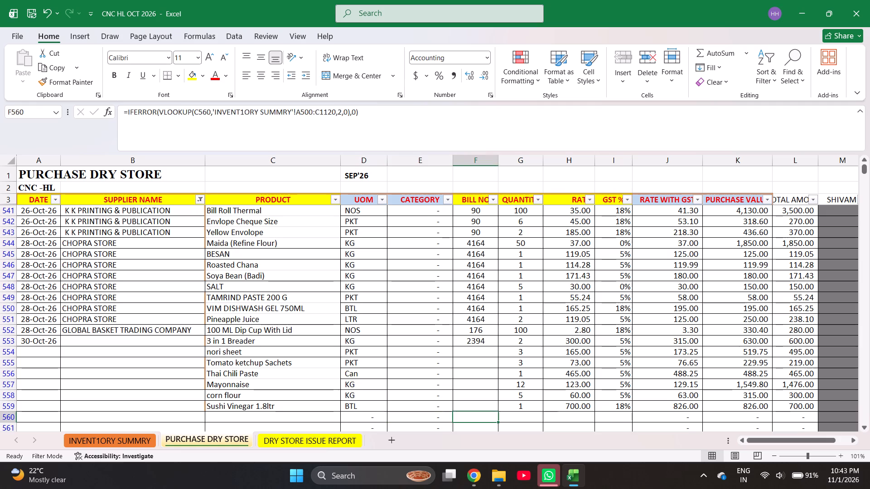
key(ctrl+Up)
key(shift+Down)
key(shift+Down)
key(shift+Down)
key(shift+Down)
key(shift+Down)
key(shift+Down)
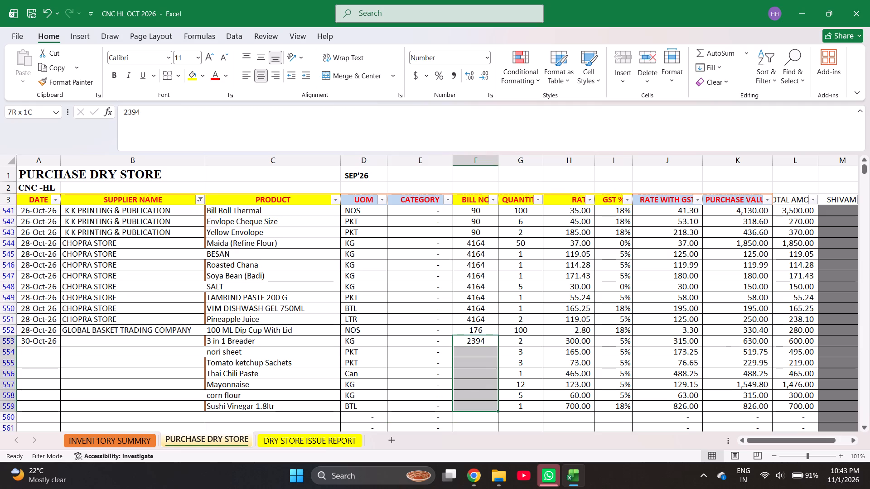
key(ctrl+d)
Go to the blank supplier name cell for 3 in 1 Breader, and switch to the inventory summary sheet.
key(ctrl+Left)
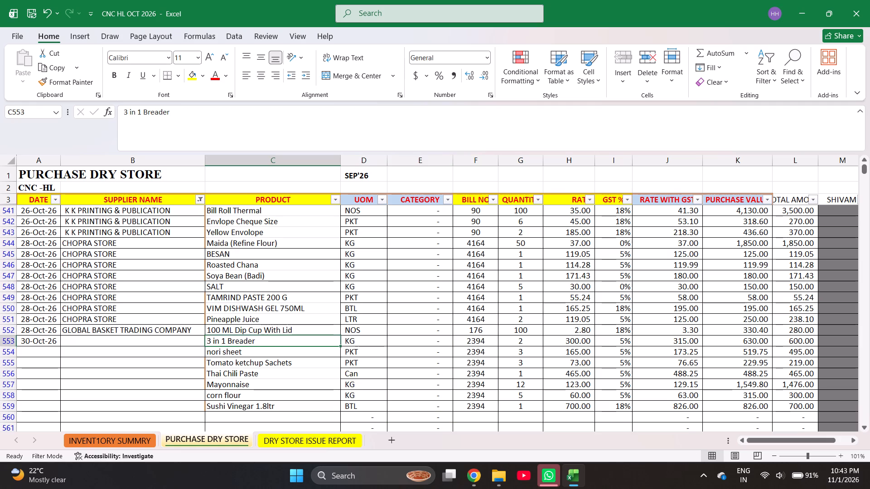
key(Left)
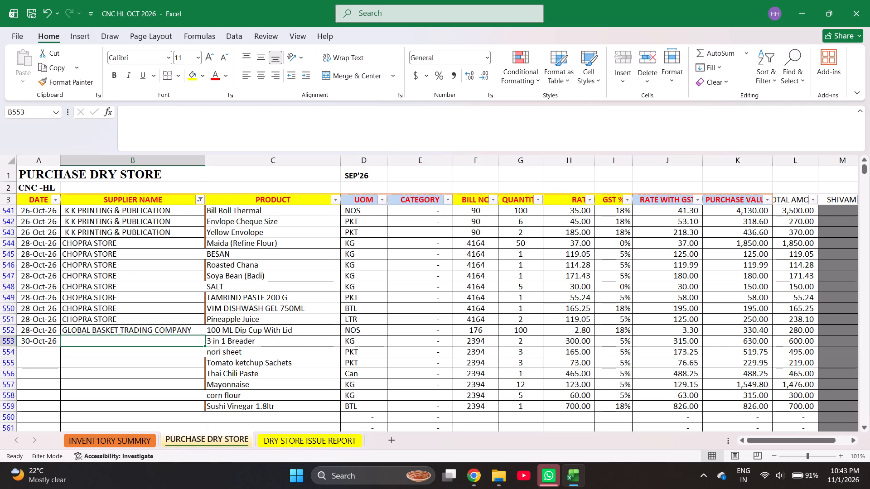
key(ctrl+Page_Up)
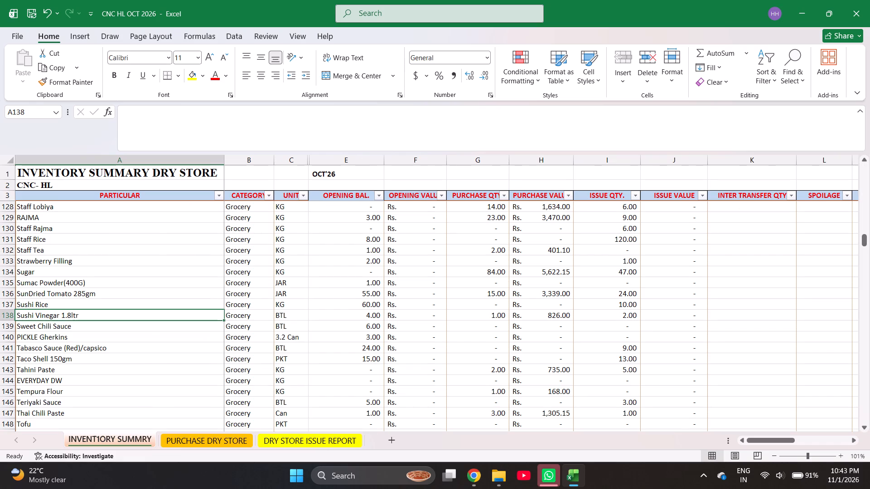
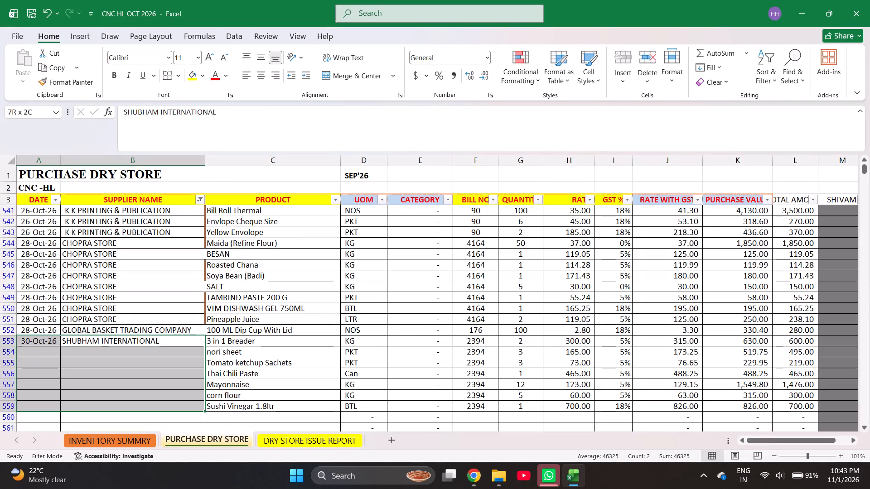
Fill the date 30-Oct-26 and supplier SHUBHAM INTERNATIONAL down from 3 in 1 Breader through Sushi Vinegar 1.8ltr.
key(ctrl+d)
Go to the purchase value cell for 3 in 1 Breader in bill 2394.
key(ctrl+Right)
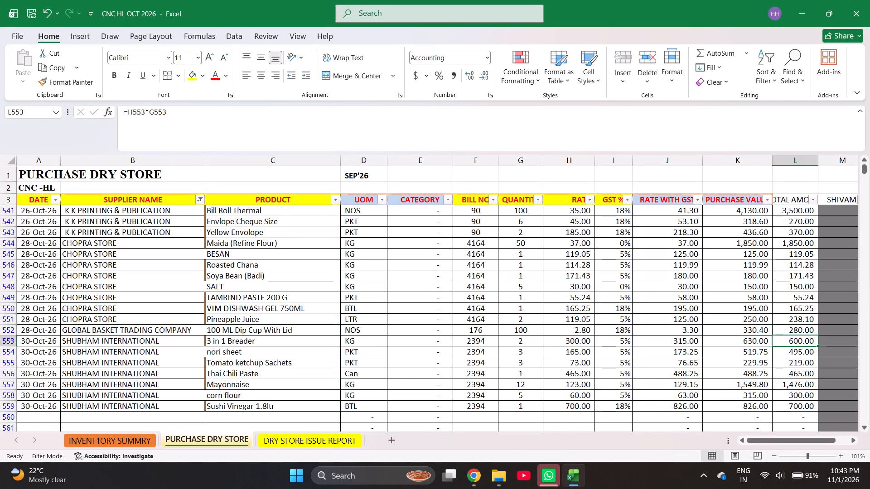
key(Left)
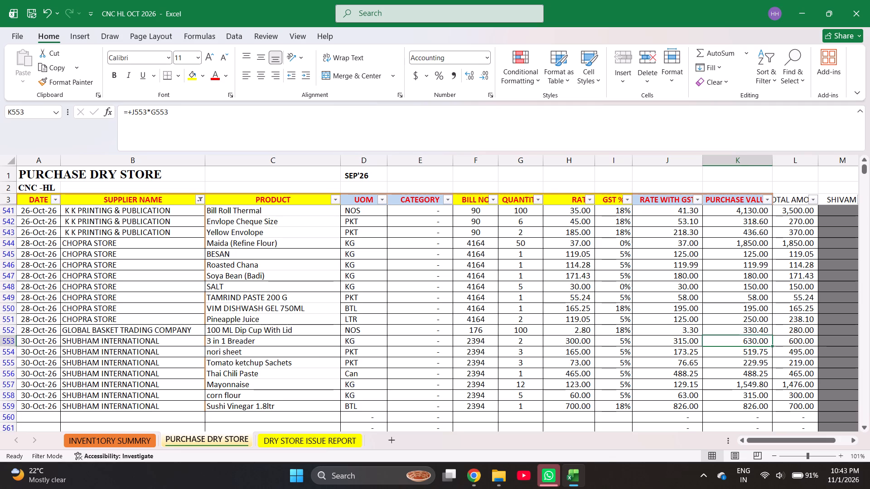
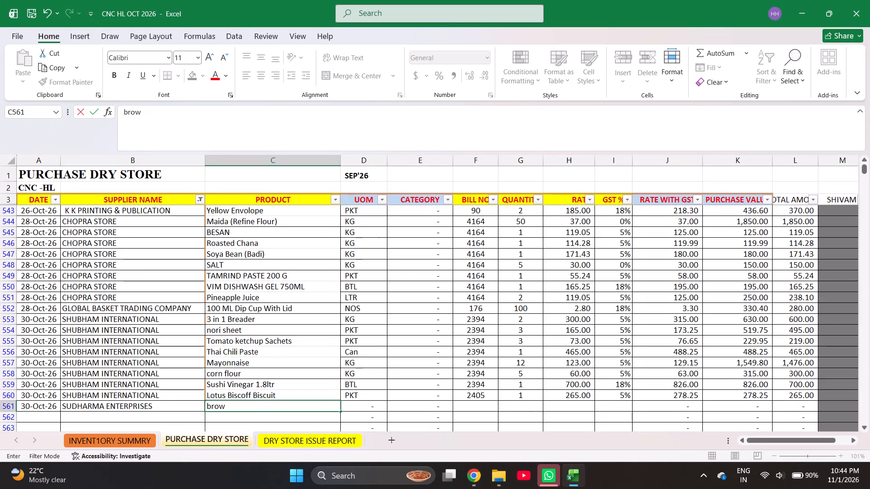
Enter the product name starting with brown paper bag in the 30-Oct-26 SUDHARMA ENTERPRISES row.
key(space)
text(paper bage)
key(space)
key(BackSpace)
key(BackSpace)
key(space)
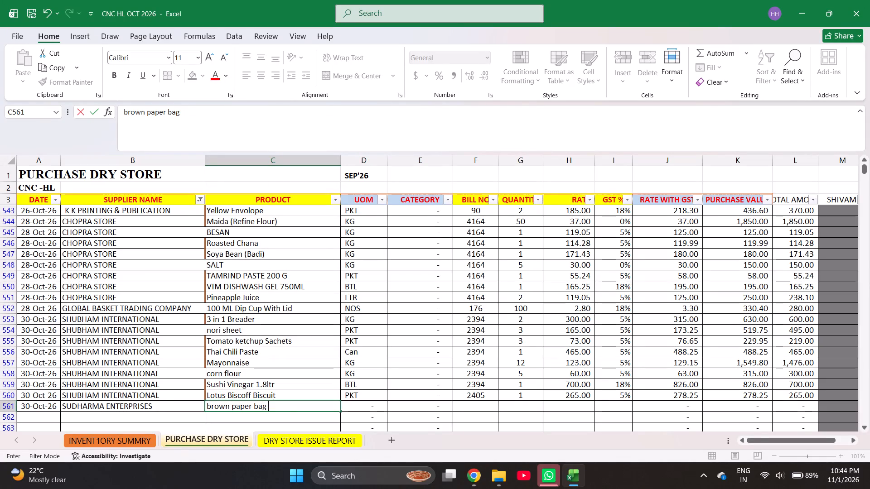
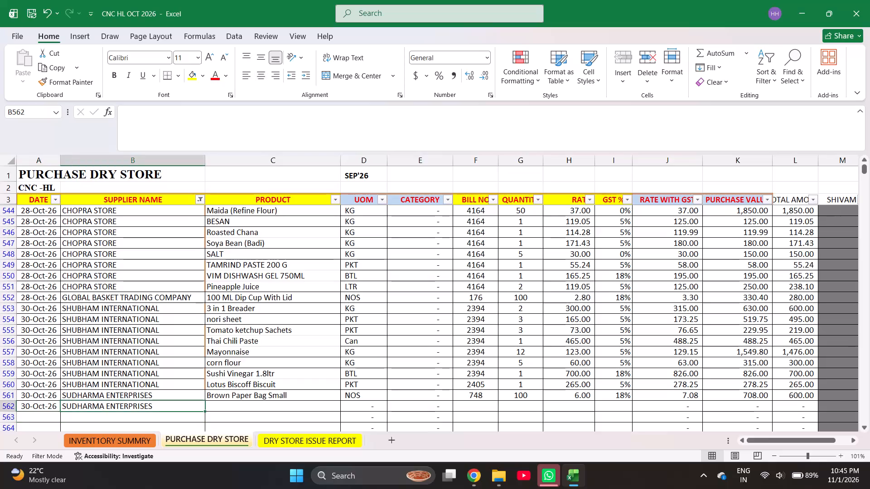
Replace the supplier in the last 30-Oct-26 row, below Brown Paper Bag Small, with the name starting with zep.
text(ze)
text(p)
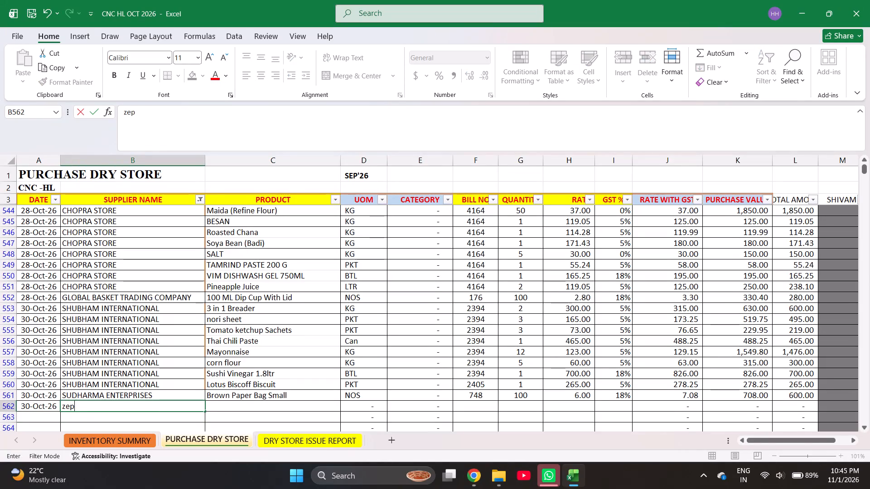
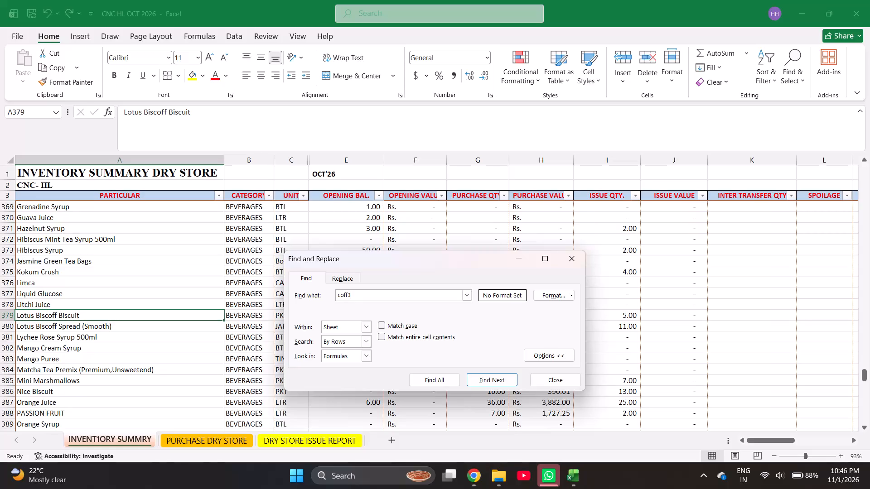
Search the INVENTORY SUMMARY sheet for coffe and go through the matching items in the PARTICULAR column.
key(Return)
key(BackSpace)
key(e)
key(Return)
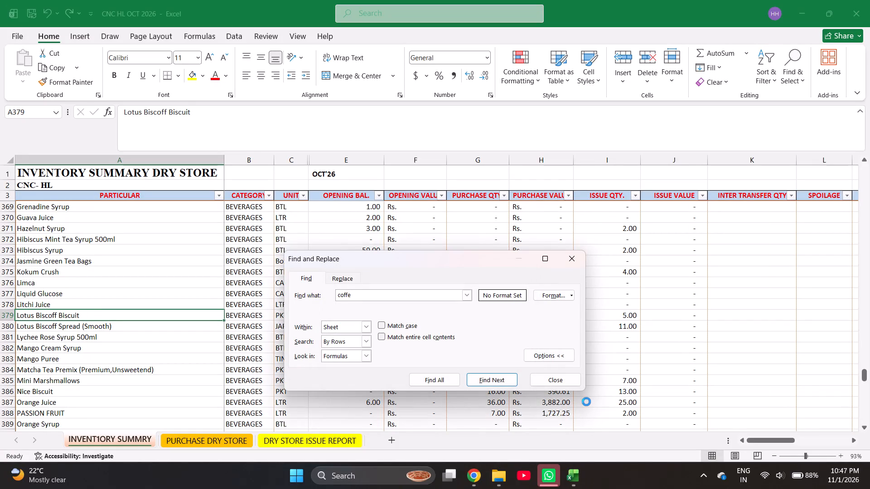
key(Escape)
key(ctrl+f)
key(Return)
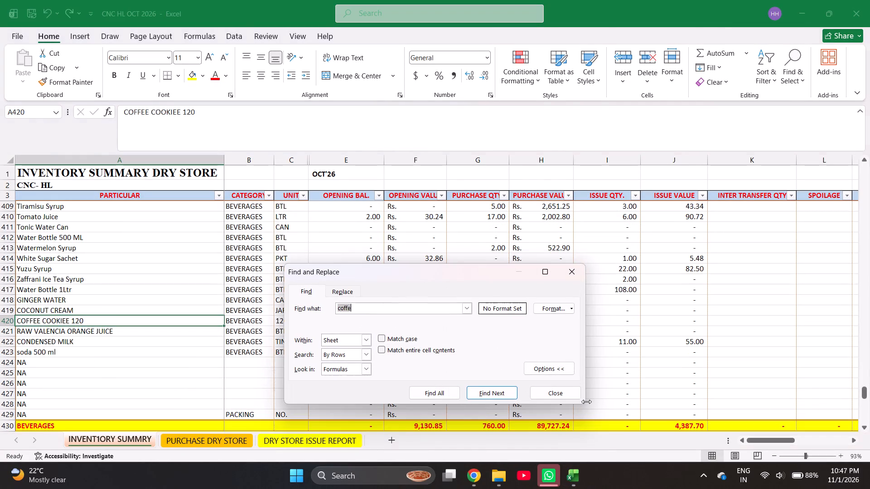
key(Return)
key(Escape)
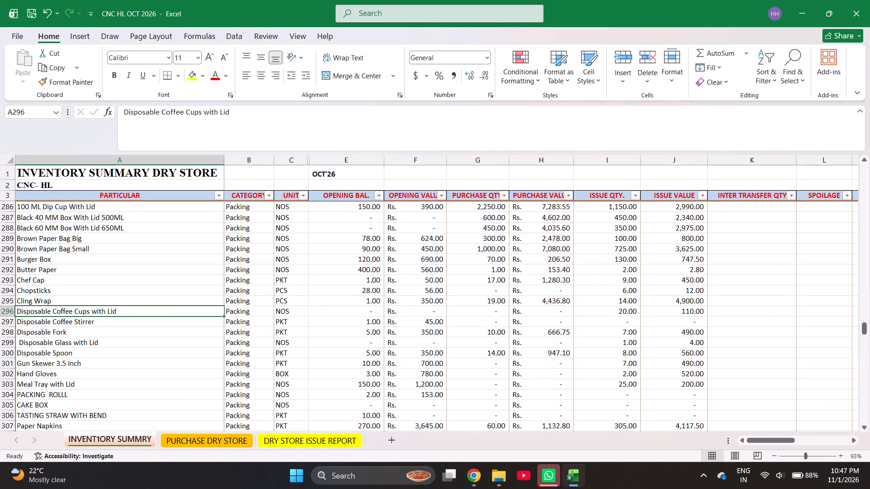
key(ctrl+f)
key(Return)
key(Return)
key(Escape)
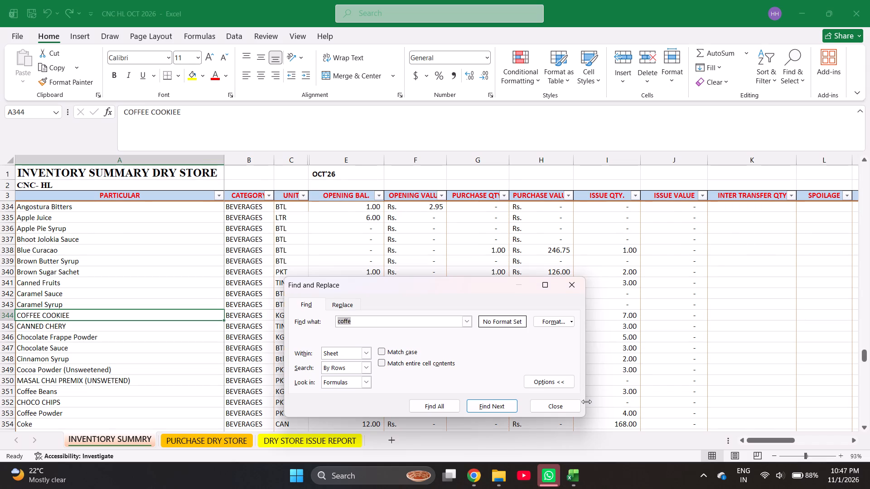
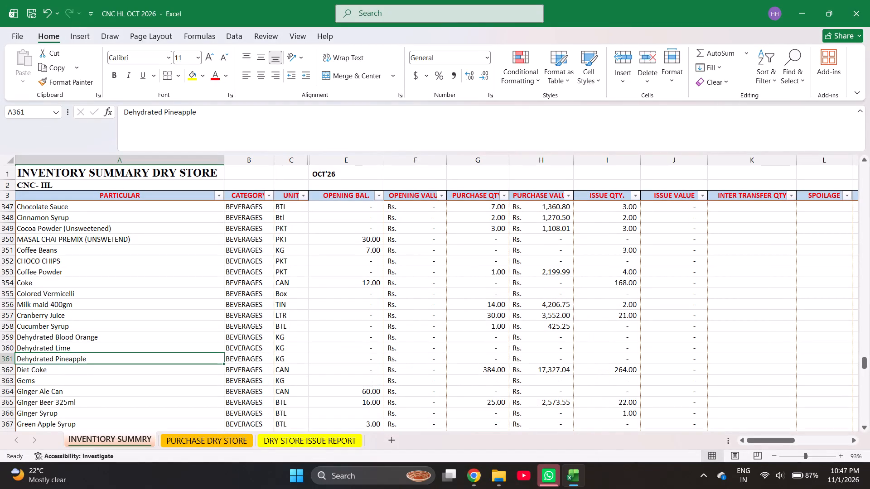
Find Pineapple Juice in the INVENTORY SUMMARY list and copy its name into PRODUCT below Cranberry Juice in PURCHASE DRY STORE.
key(ctrl+f)
key(Return)
key(Escape)
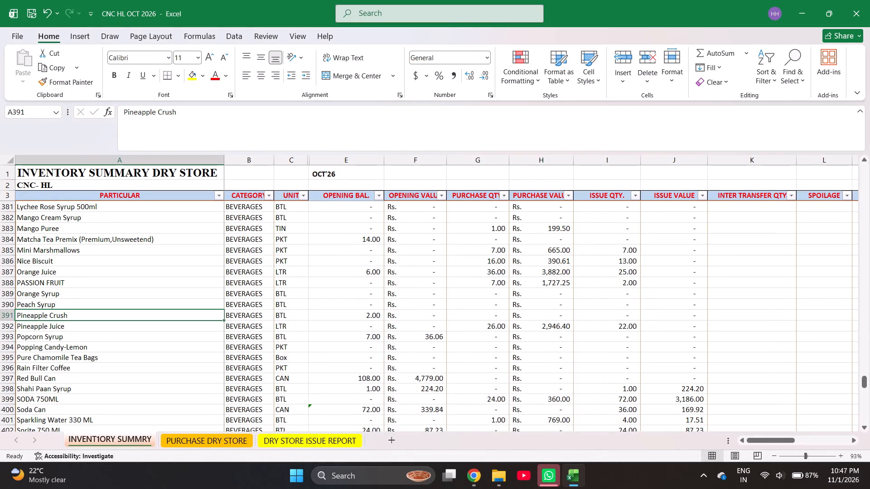
key(Return)
key(ctrl+c)
key(ctrl+Page_Down)
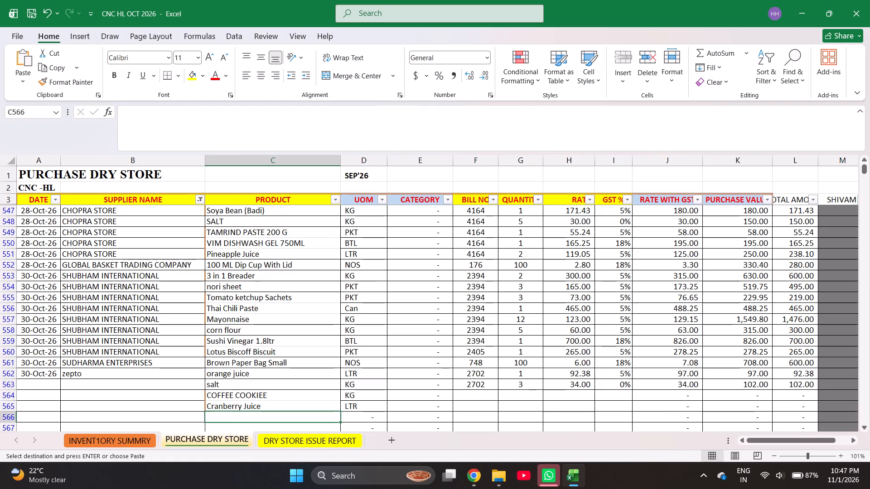
key(Return)
Return to the orange juice product cell in the first row of the 30-Oct-26 zepto purchase.
key(Left)
key(ctrl+Up)
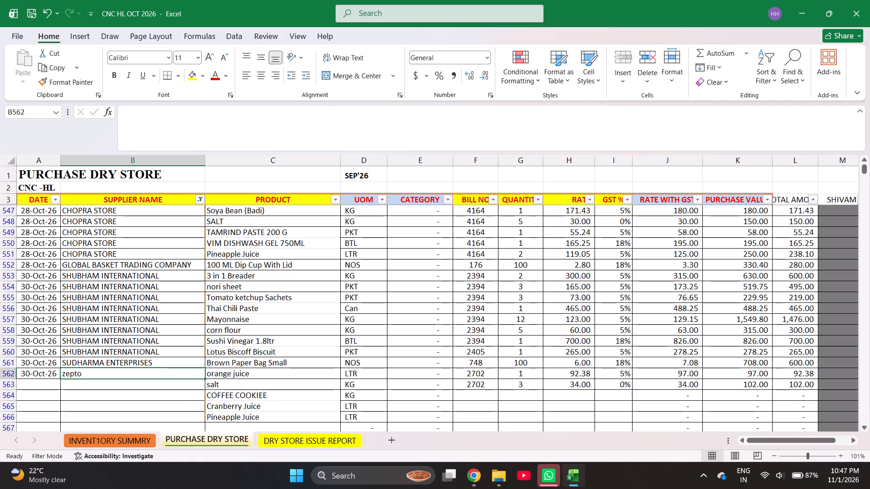
key(Up)
key(Down)
key(Right)
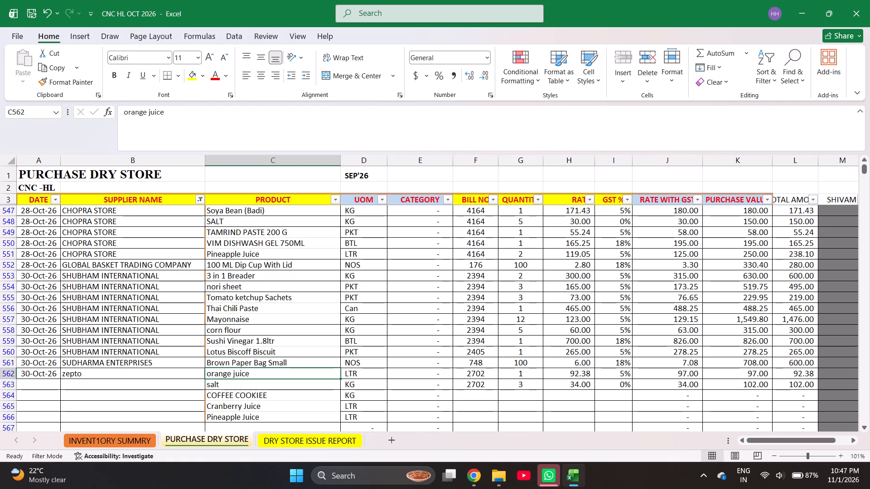
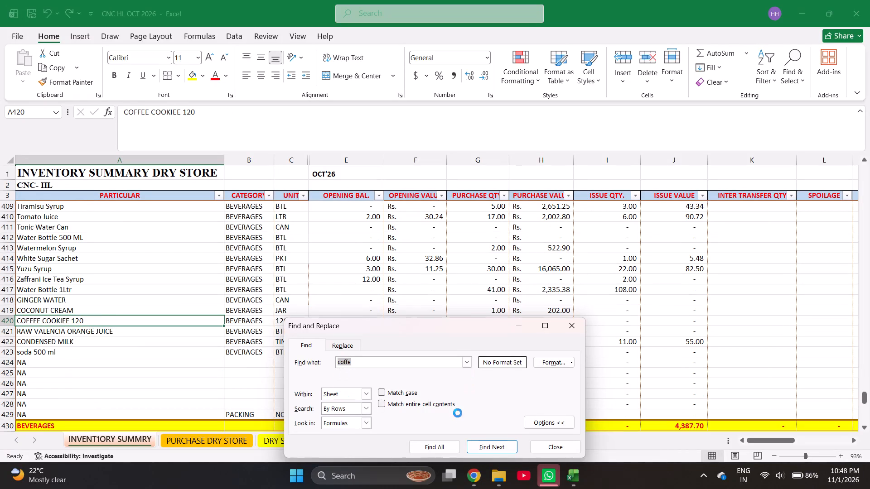
Find COFFEE COOKIEE 120 in the INVENTORY SUMMARY list and copy it over the COFFEE COOKIEE product below salt in PURCHASE DRY STORE.
key(Return)
key(Return)
key(Return)
key(Return)
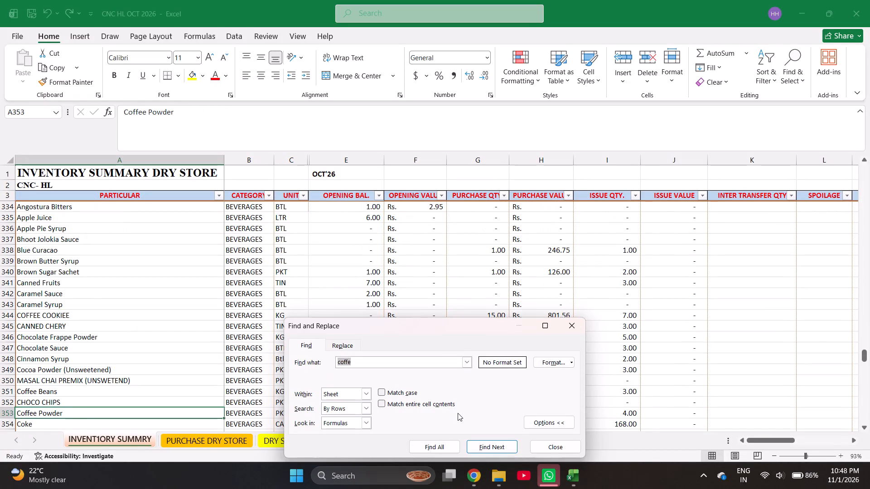
key(Return)
key(Return)
key(Escape)
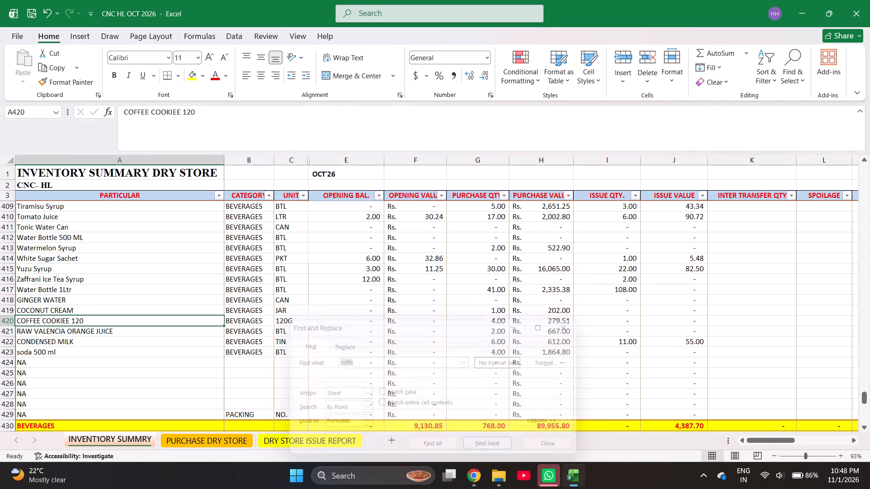
key(ctrl+c)
key(ctrl+Page_Down)
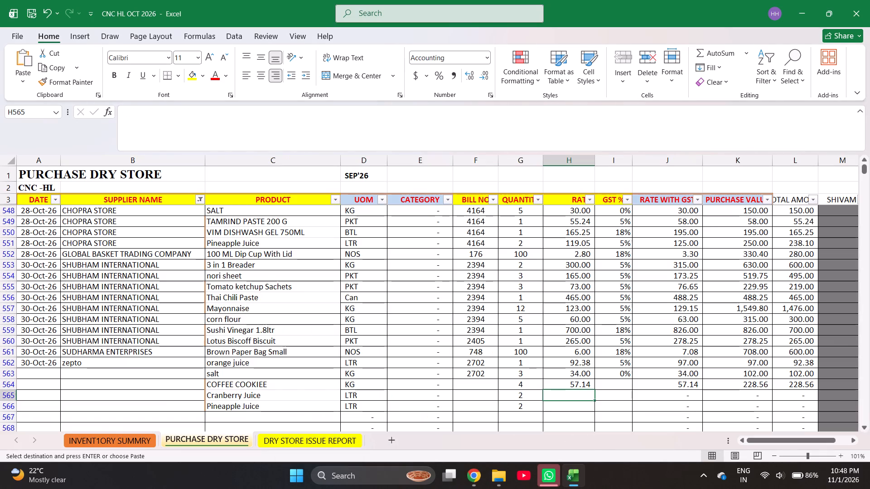
key(Left)
key(Left)
key(Left)
key(Left)
key(Left)
key(Left)
key(Up)
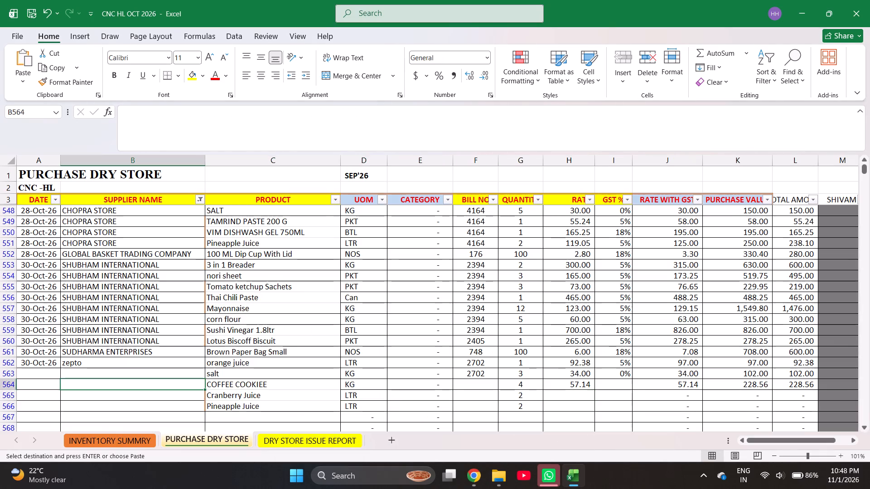
key(Right)
key(Return)
Go to the empty bill number cell in the COFFEE COOKIEE 120 row of the zepto purchase.
key(Right)
key(Right)
key(Right)
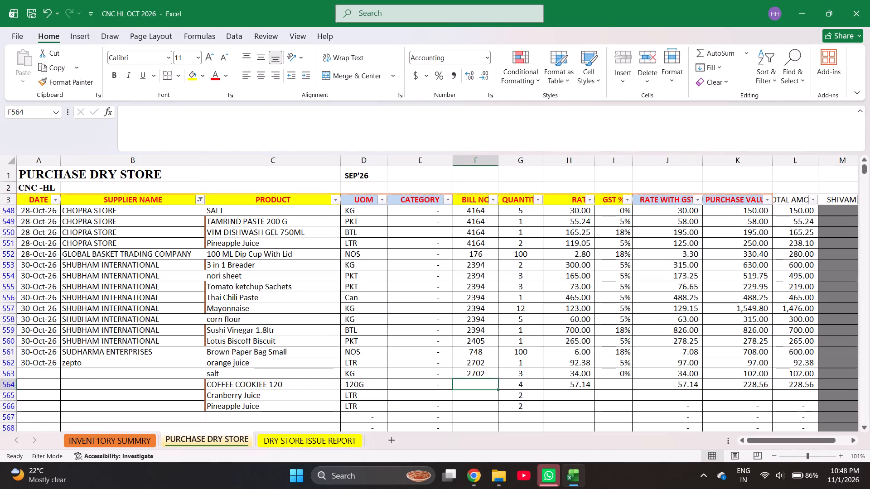
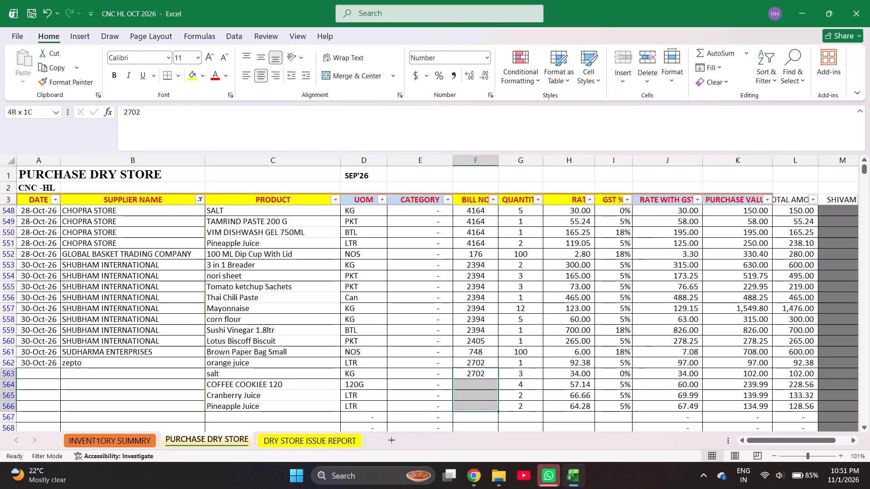
Fill the 30-Oct-26 date and zepto supplier name down from the orange juice row through the Pineapple Juice row.
key(ctrl+Left)
key(Left)
key(Left)
key(Left)
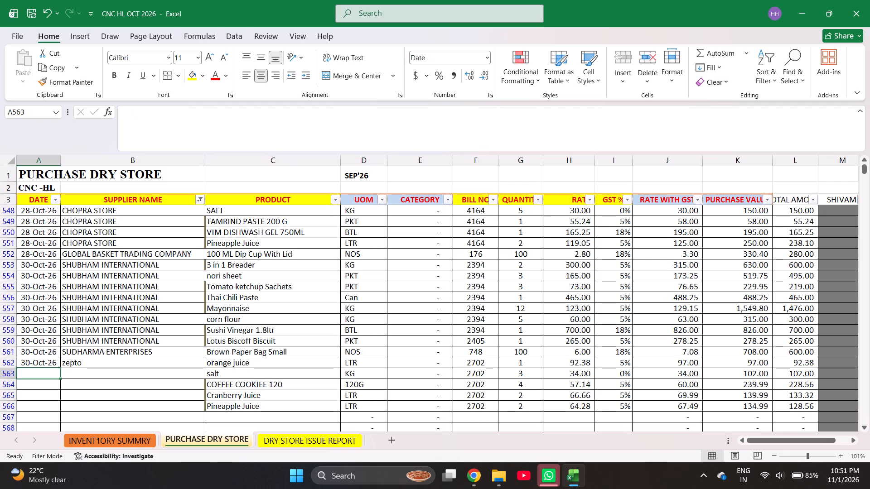
key(Up)
key(shift+Right)
key(shift+Down)
key(shift+Down)
key(shift+Down)
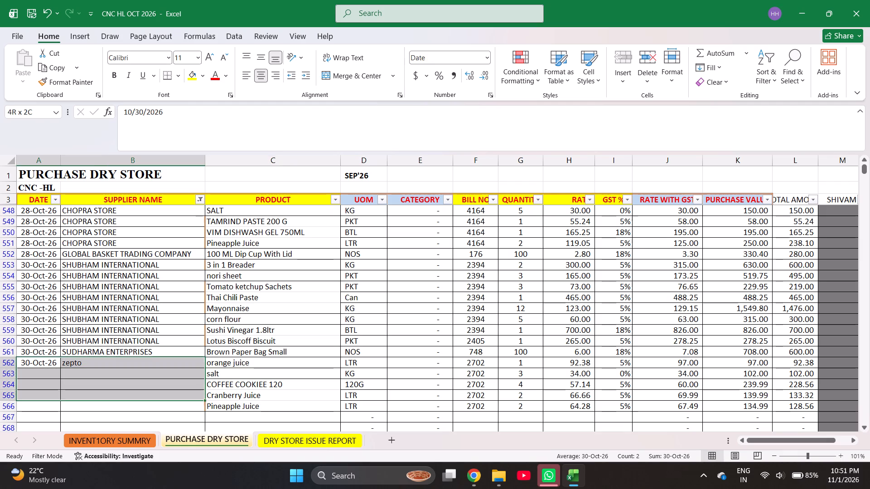
key(shift+Down)
key(ctrl+d)
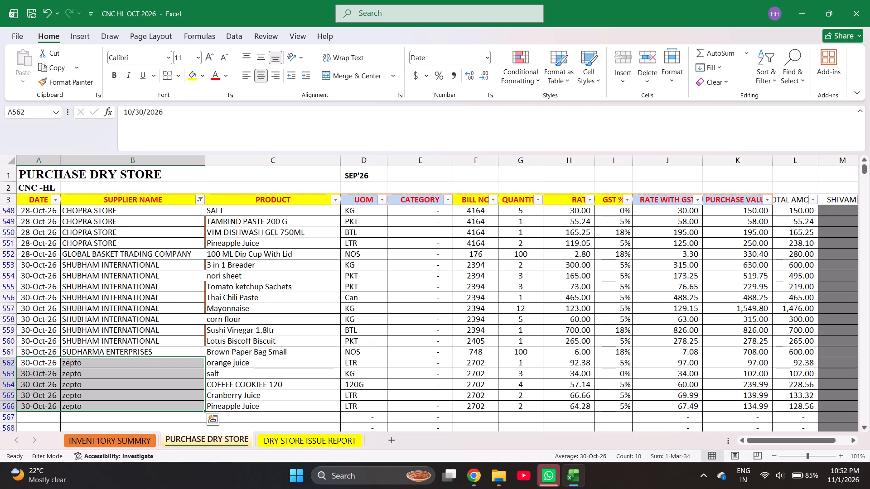
Check the zepto orange juice row's entries across to its purchase value.
key(Right)
key(Right)
key(Right)
key(Right)
key(Right)
key(Right)
key(Right)
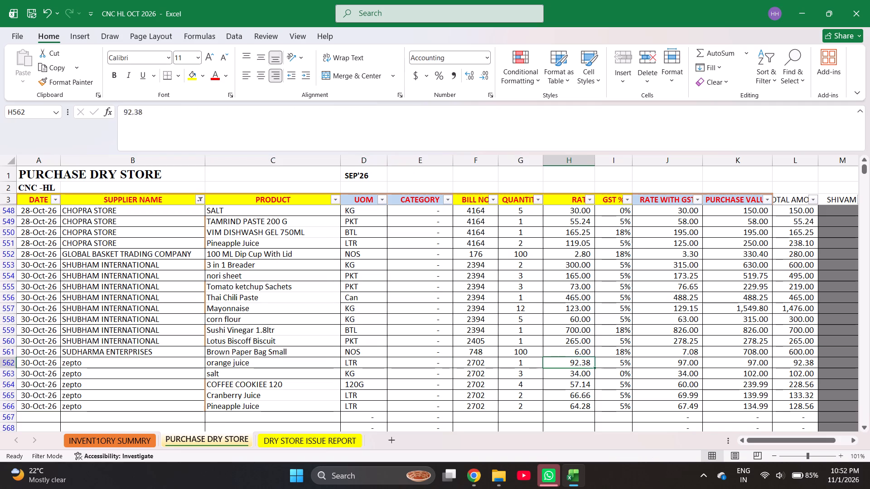
key(Right)
key(Right)
key(Right)
key(Right)
key(Left)
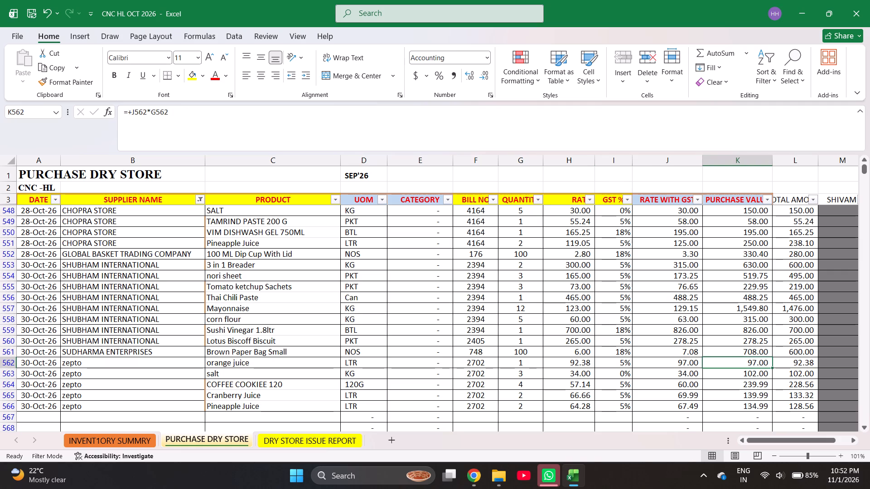
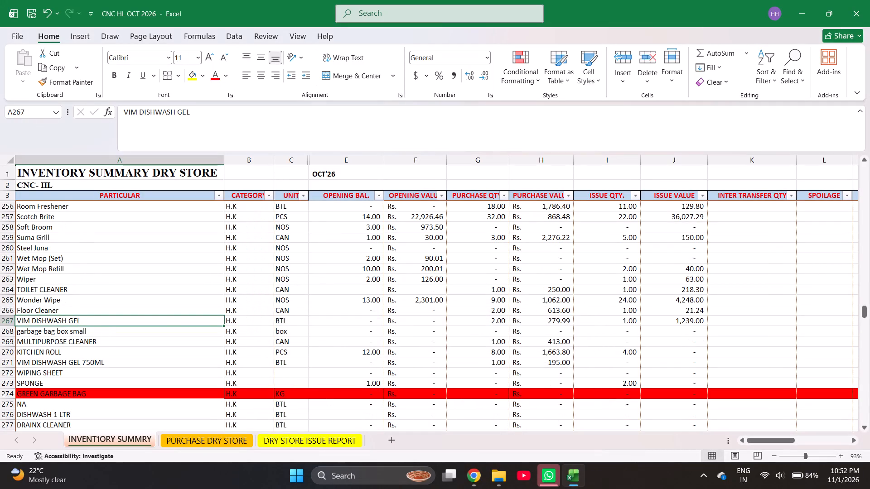
Search the inventory summary for VIM DISHWASH GEL and copy the VIM DISHWASH GEL 750ML name into the purchase sheet's product cell below Pineapple Juice.
key(ctrl+c)
key(ctrl+Page_Down)
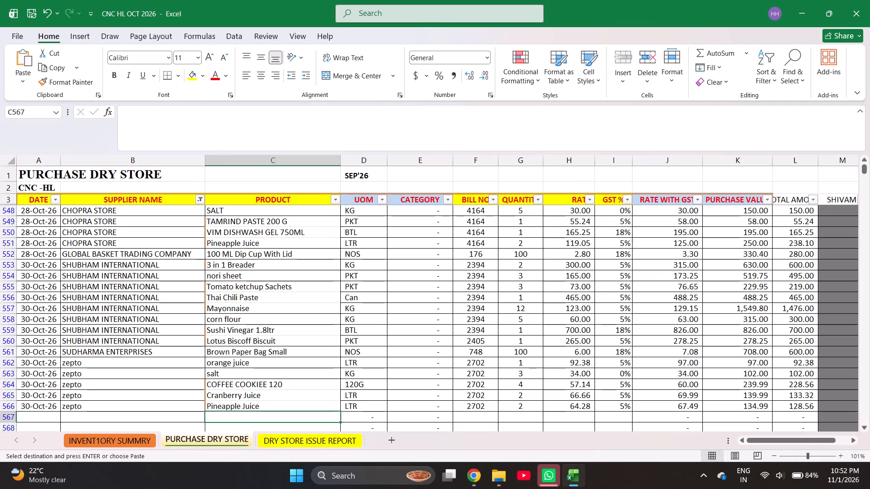
key(ctrl+Page_Up)
key(ctrl+f)
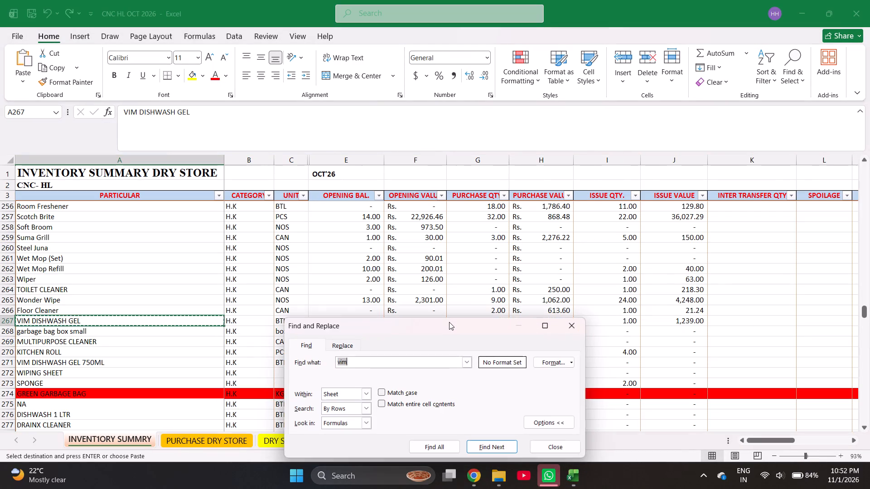
key(ctrl+v)
key(Return)
key(Return)
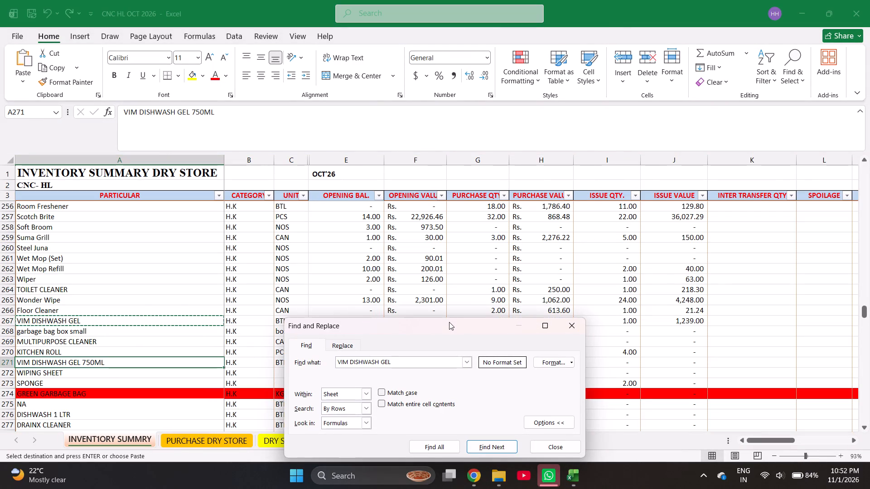
key(Escape)
key(Down)
key(Down)
key(Down)
key(Down)
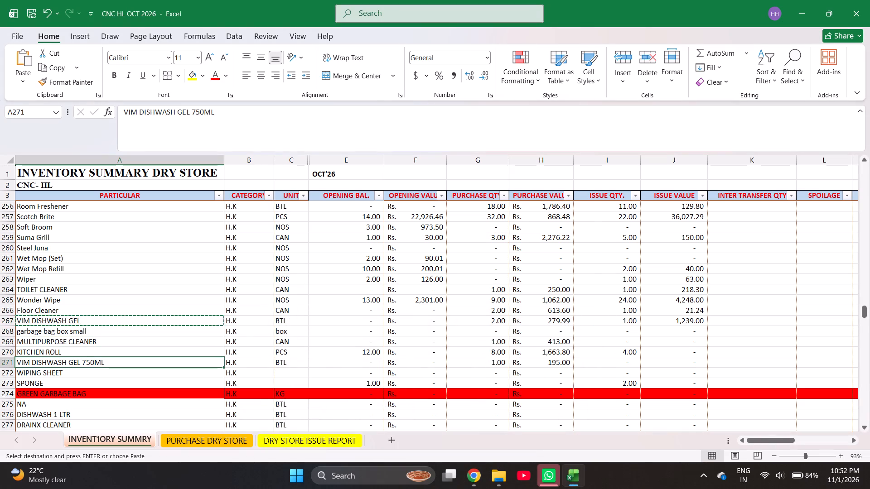
key(ctrl+c)
key(ctrl+Page_Down)
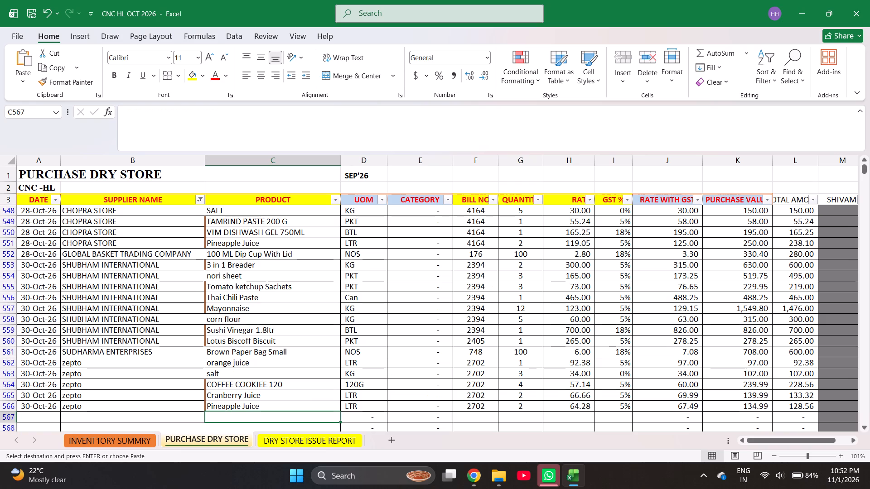
key(Return)
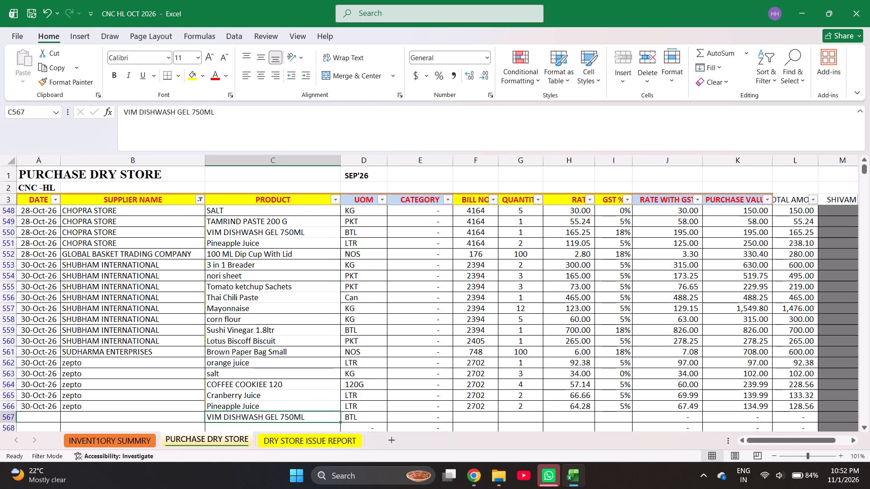
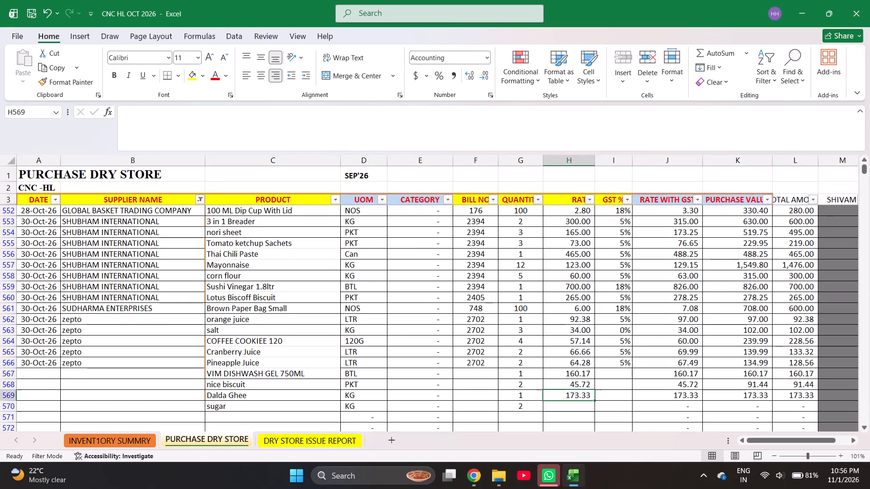
Re-enter the Dalda Ghee rate in the purchase sheet as a formula beginning with =17.
text(=17)
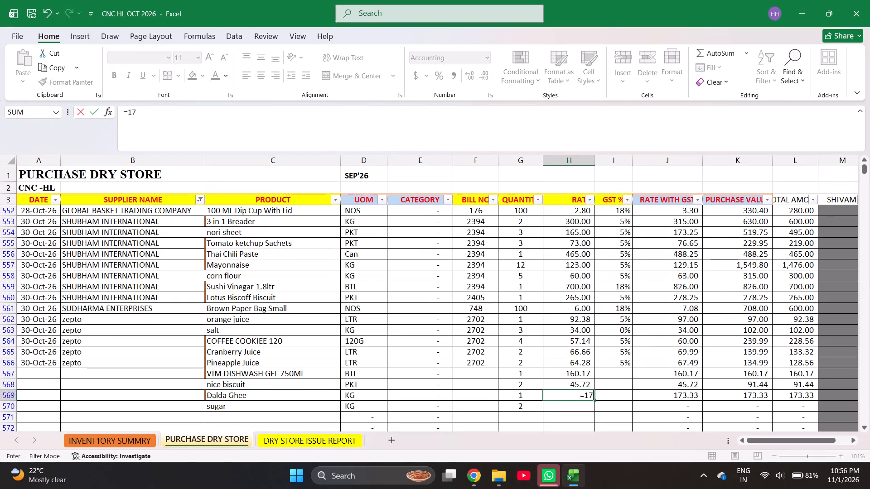
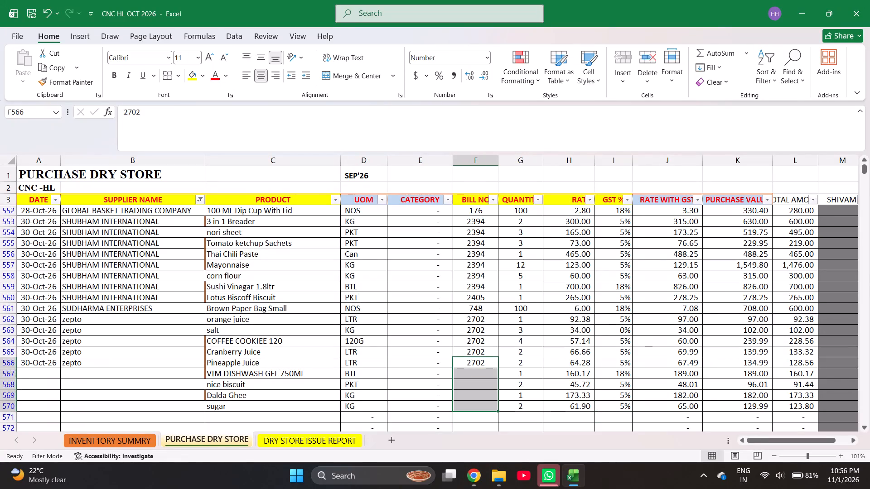
Fill bill number 2702 down from the Pineapple Juice row through the sugar row.
key(ctrl+d)
Fill the date 30-Oct-26 and supplier zepto down from the Pineapple Juice row through the sugar row.
key(ctrl+Left)
key(shift+Right)
key(shift+Down)
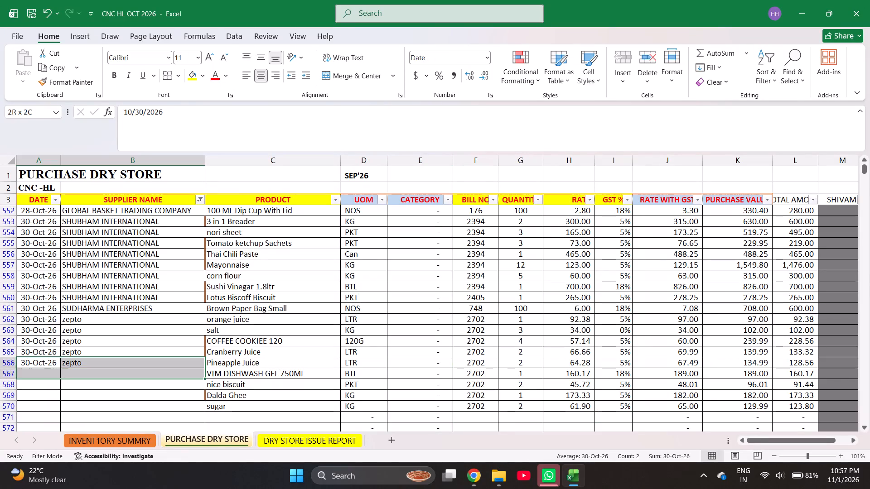
key(shift+Down)
key(shift+Down)
key(shift+Down)
key(ctrl+d)
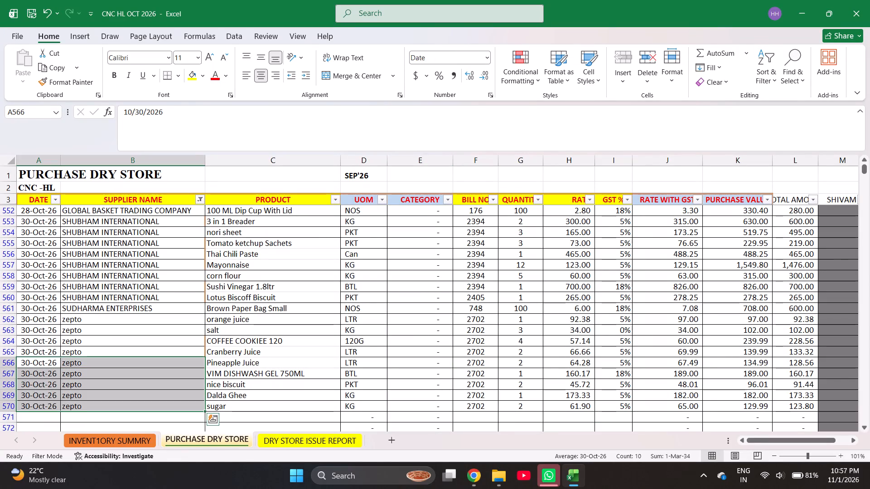
Select the purchase values of the zepto bill 2702 rows, starting from orange juice, to check their sum.
key(Right)
key(Right)
key(Right)
key(Right)
key(Right)
key(Right)
key(Right)
key(Right)
key(Right)
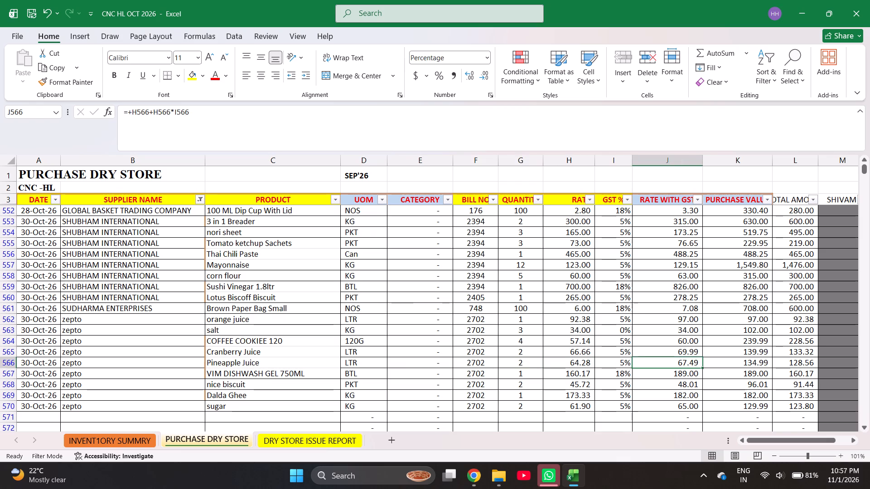
key(Right)
key(Up)
key(Up)
key(Up)
key(Up)
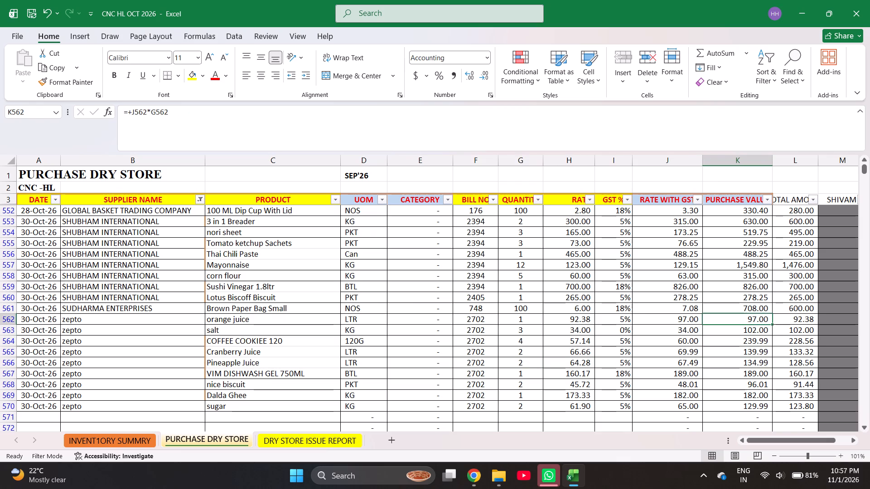
key(Right)
key(Left)
key(shift+Down)
key(shift+Down)
key(shift+Down)
key(shift+Down)
key(shift+Down)
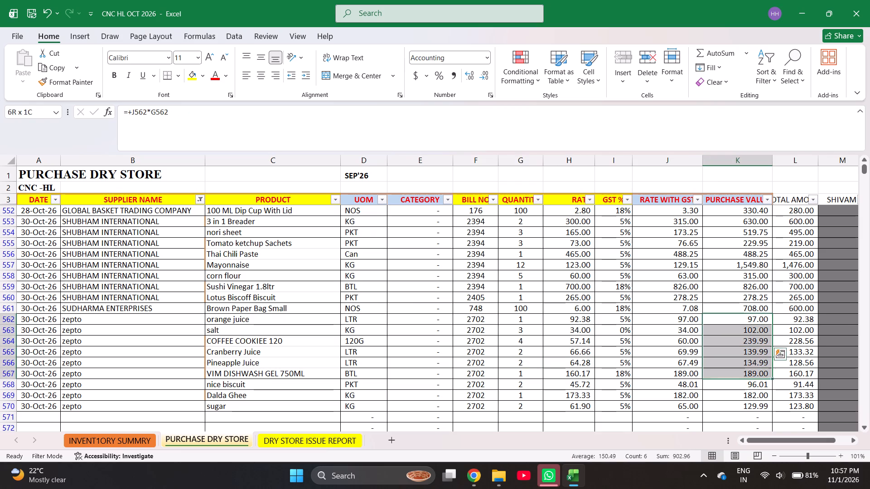
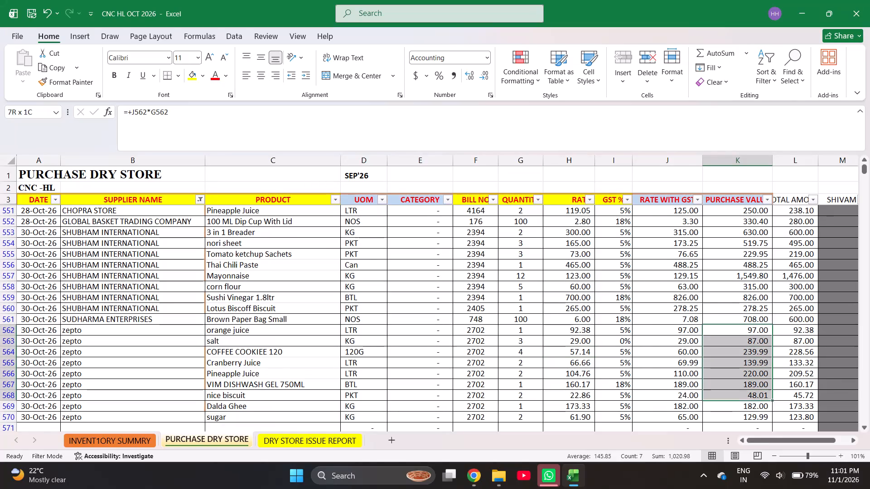
Extend the selection of zepto bill 2702 purchase values down through the sugar row to check their sum.
key(shift+Down)
key(shift+Down)
key(shift+Down)
key(shift+Up)
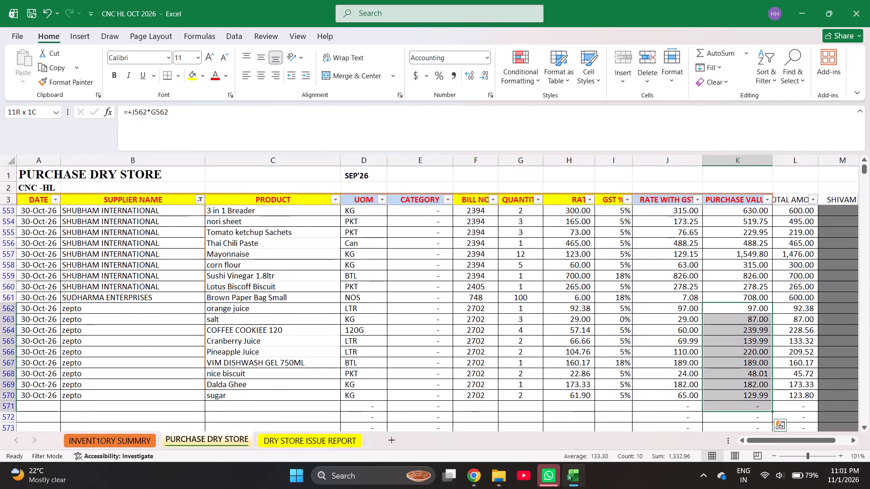
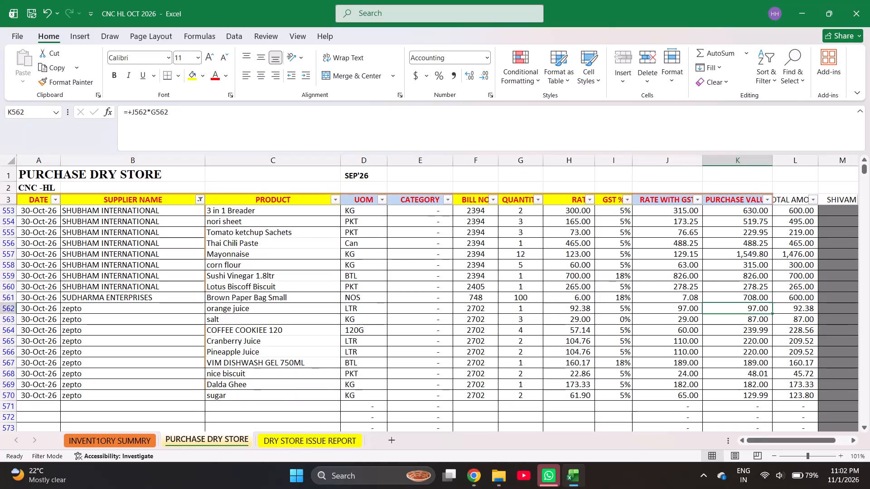
Select the zepto bill 2702 purchase values from the orange juice row down through VIM DISHWASH GEL 750ML to check their sum.
key(shift+Down)
key(shift+Down)
key(shift+Down)
key(shift+Down)
key(shift+Down)
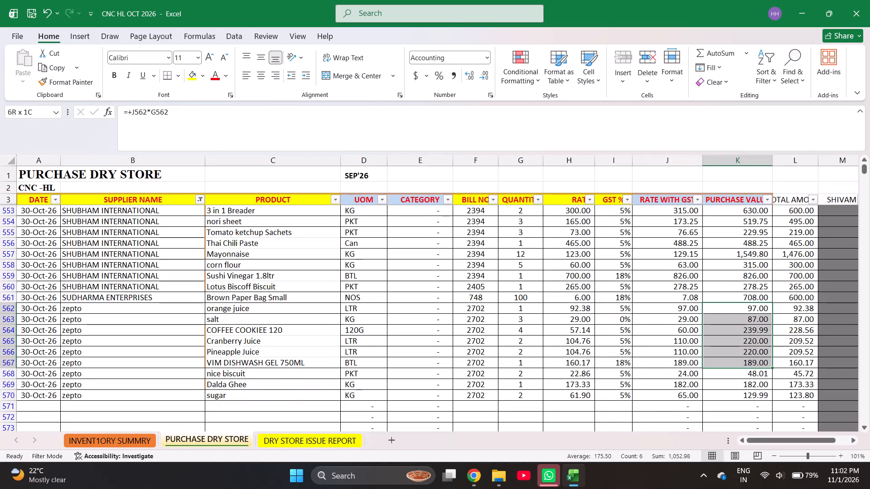
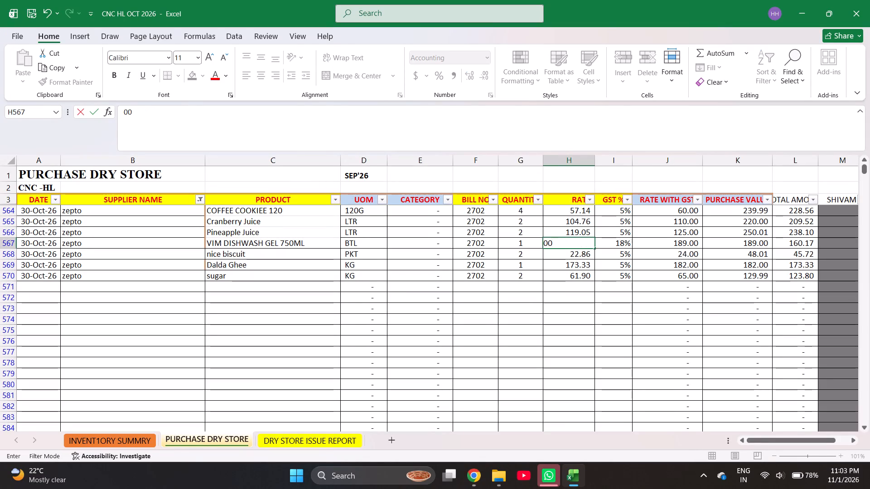
Select all the zepto bill 2702 purchase values from the sugar row up through the orange juice row to check their sum.
key(Escape)
key(Right)
key(Right)
key(Right)
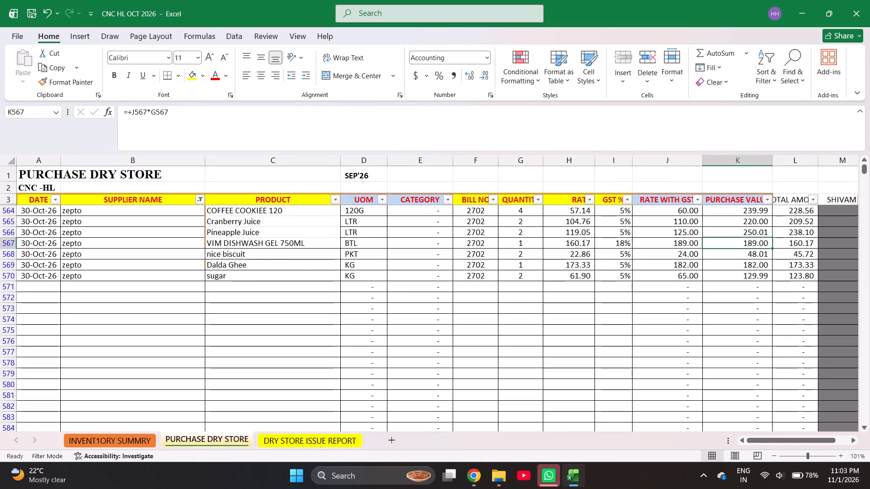
key(Down)
key(Down)
key(Down)
key(shift+Up)
key(shift+Up)
key(shift+Up)
key(shift+Up)
key(shift+Up)
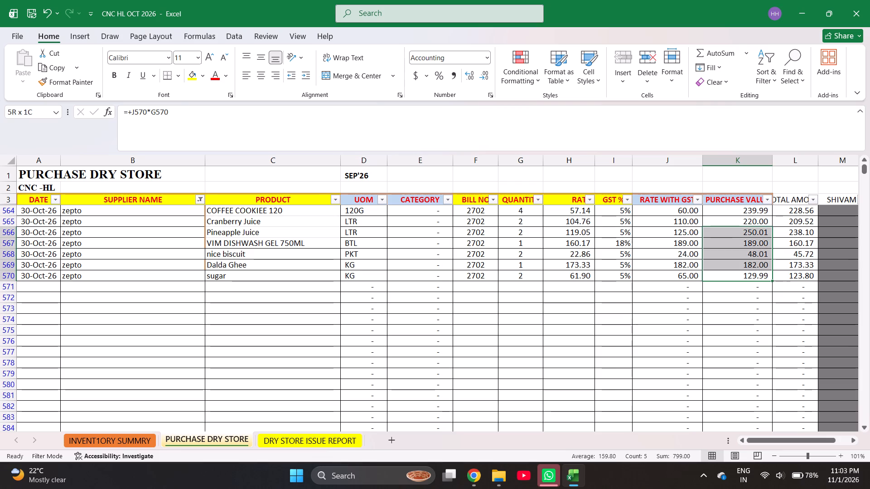
key(shift+Up)
key(shift+Up)
key(shift+Up)
key(shift+Up)
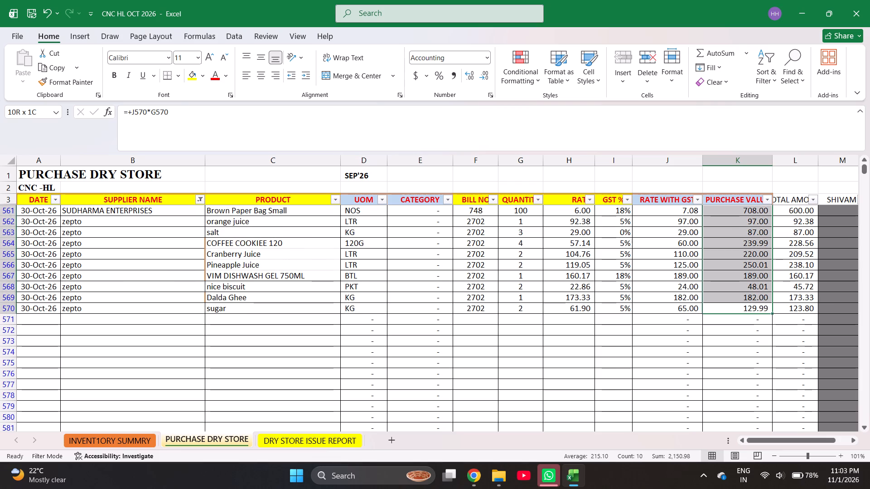
key(shift+Down)
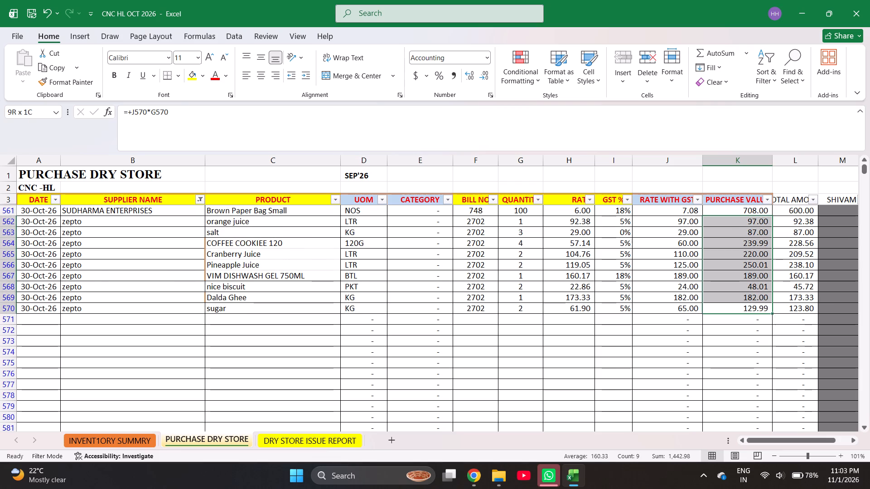